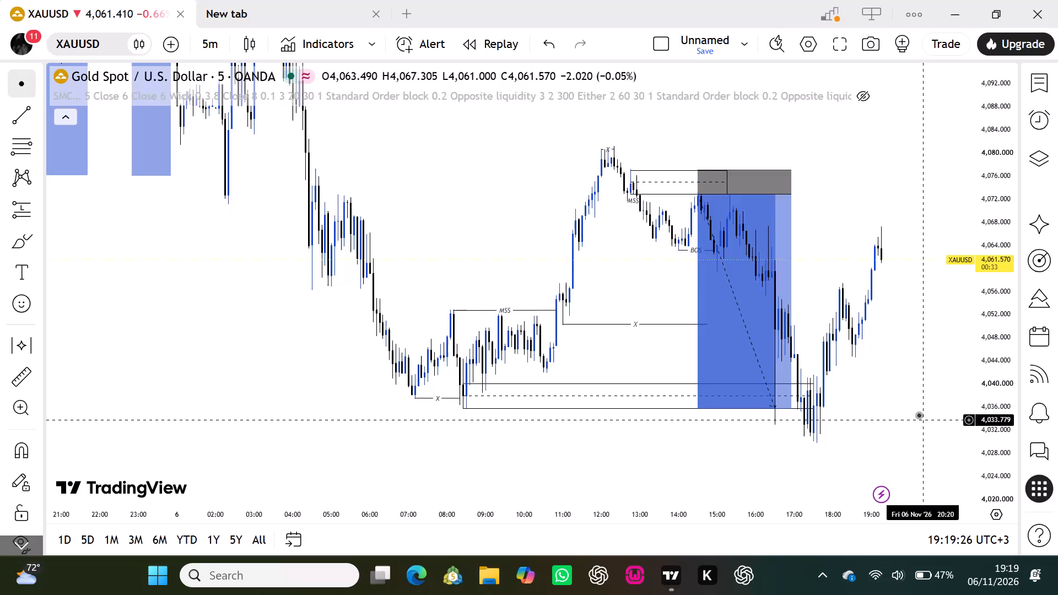
Draw a horizontal trendline at about 4,032.92 from the 16:30 low to 17:15 and apply the X template to it.
drag(915, 410, 923, 376)
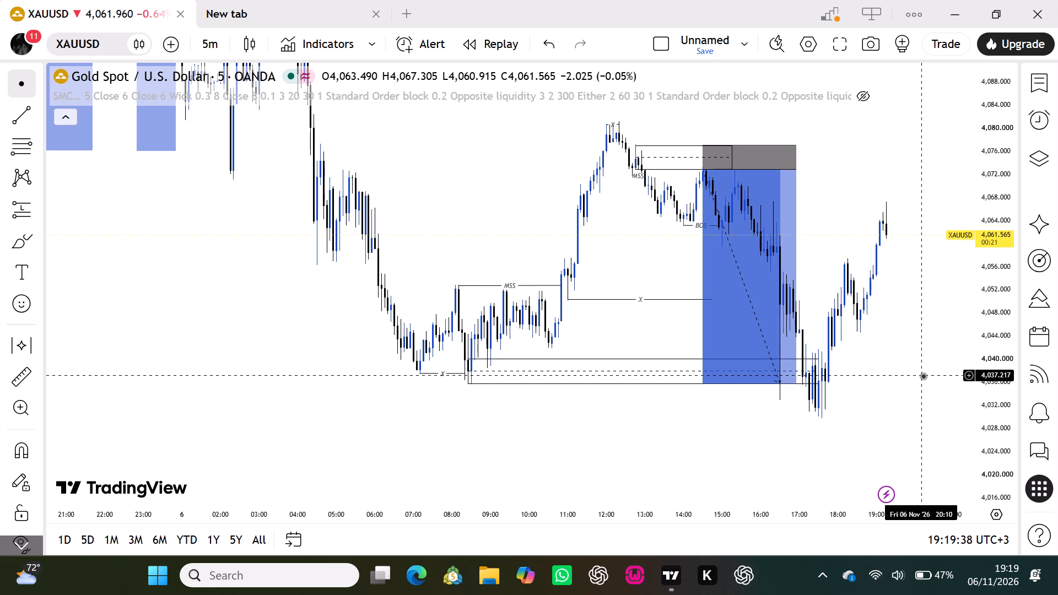
drag(765, 421, 595, 427)
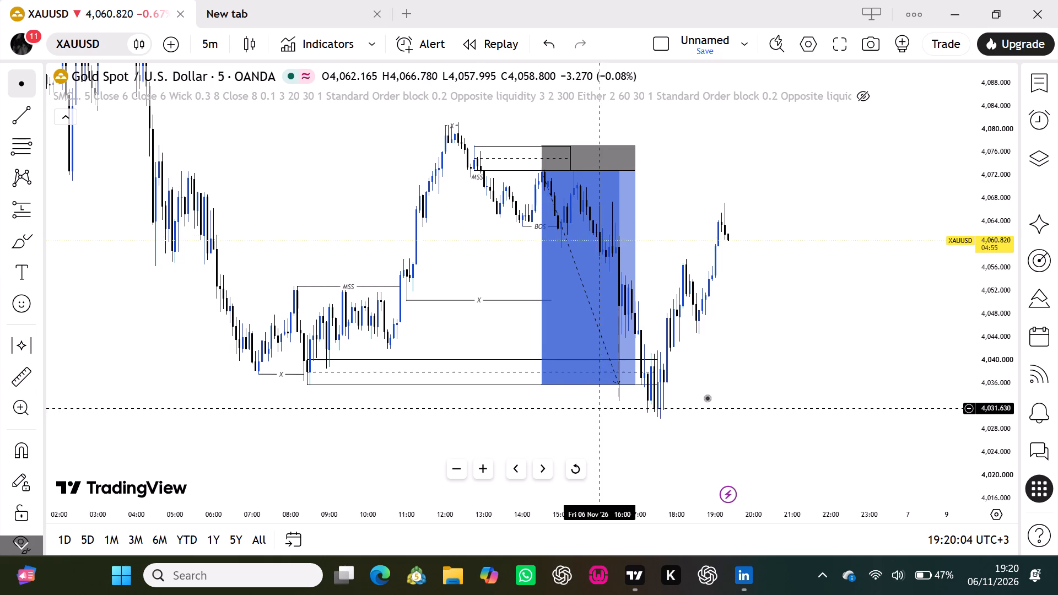
drag(796, 369, 700, 391)
scroll(587, 407, up, 1)
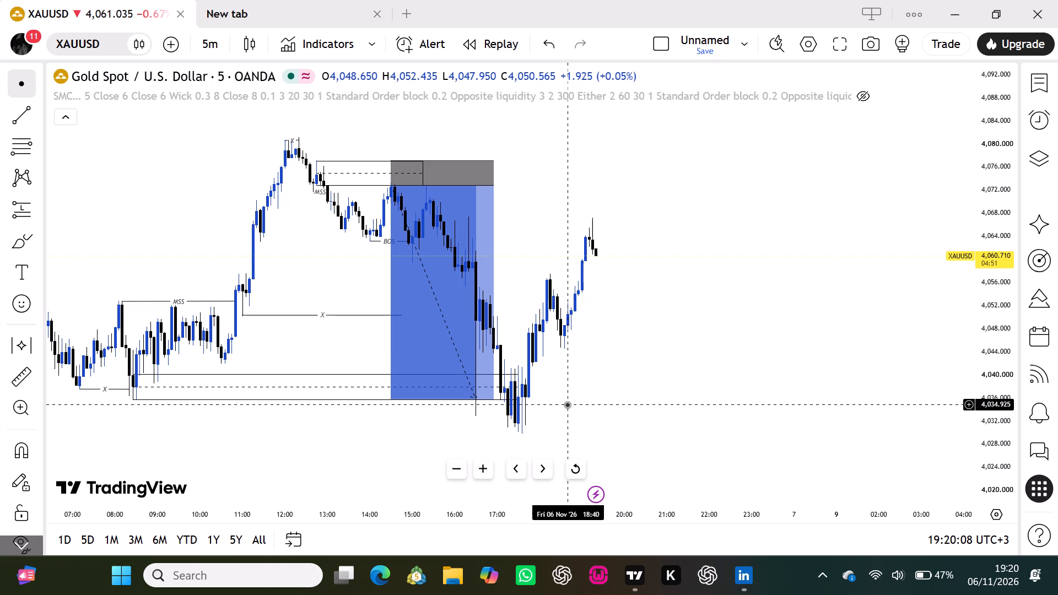
scroll(703, 396, down, 1)
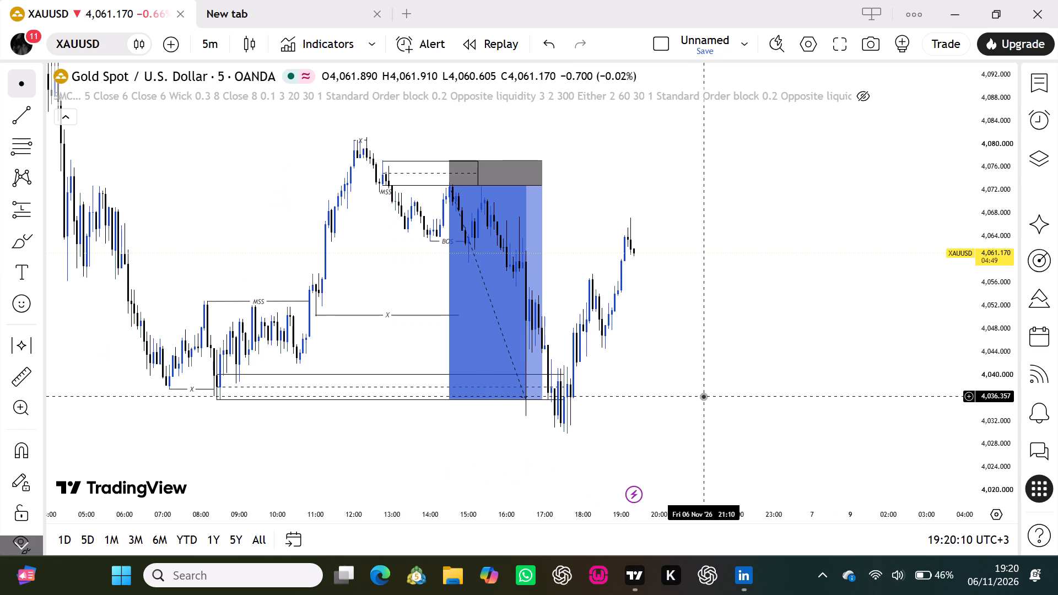
drag(698, 408, 722, 401)
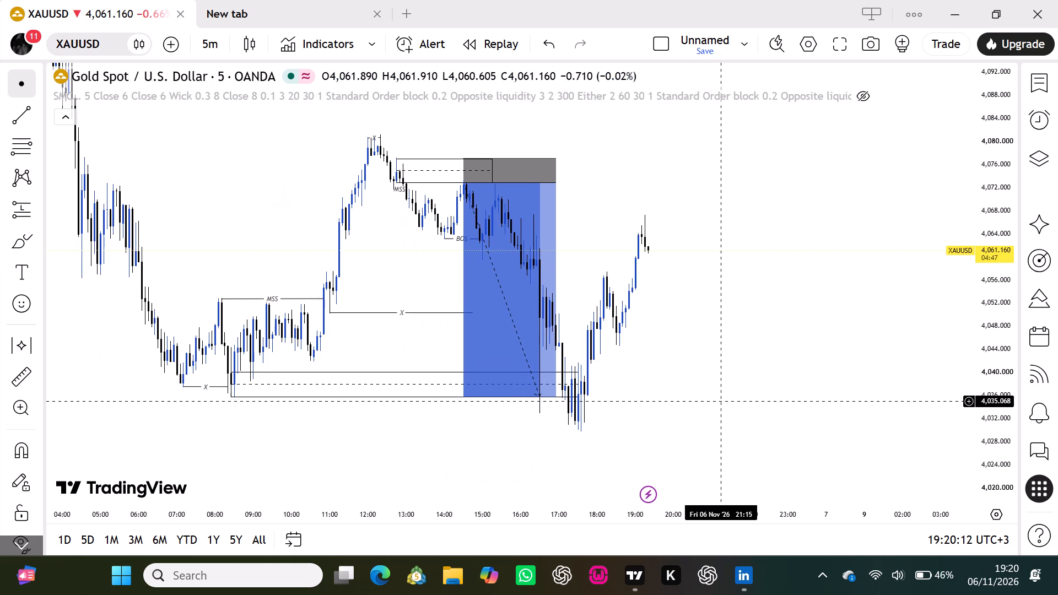
drag(722, 401, 722, 398)
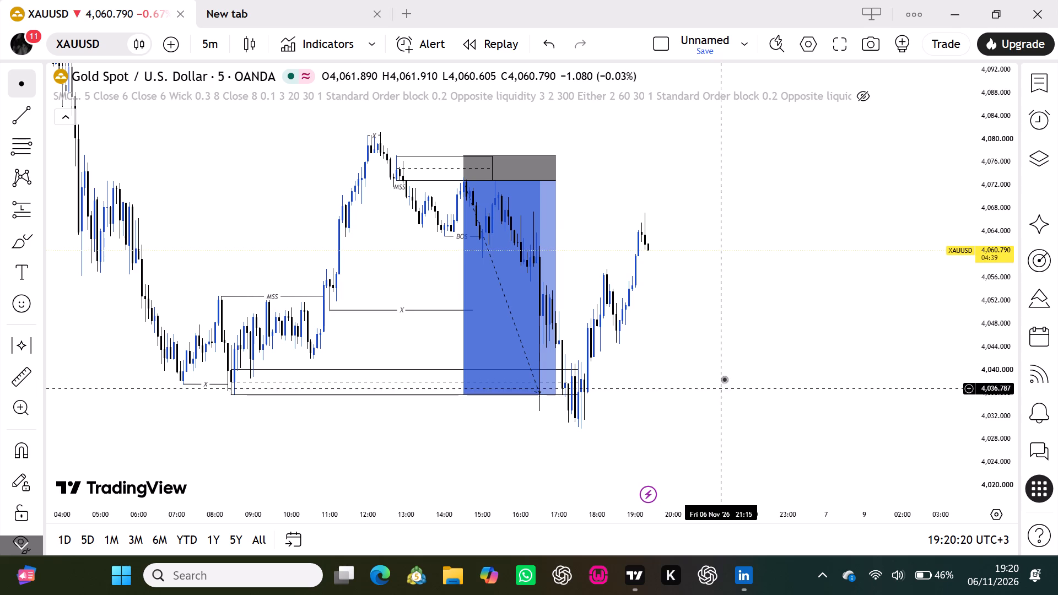
click(18, 113)
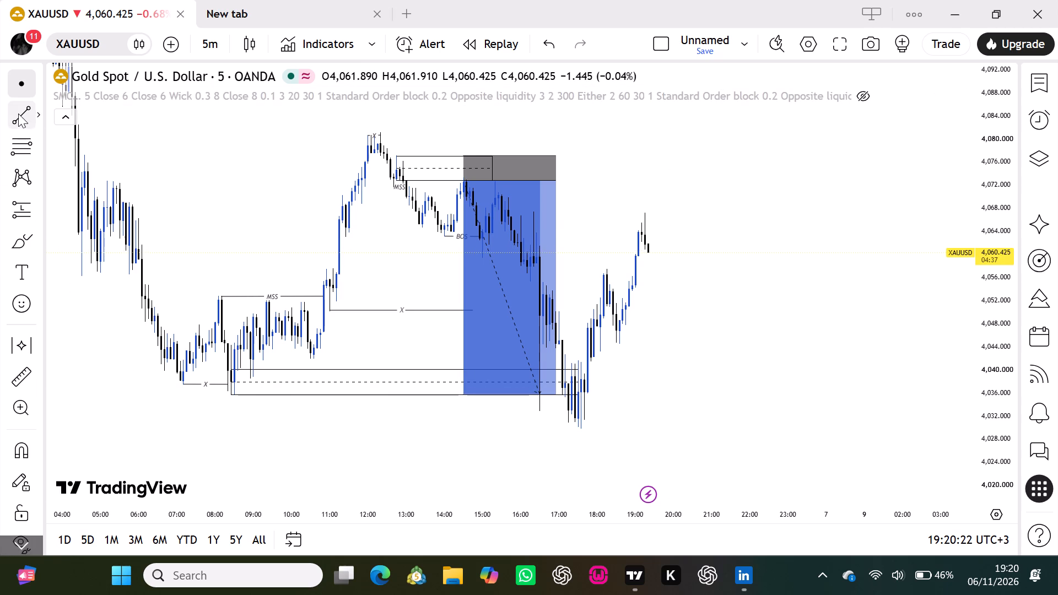
click(539, 411)
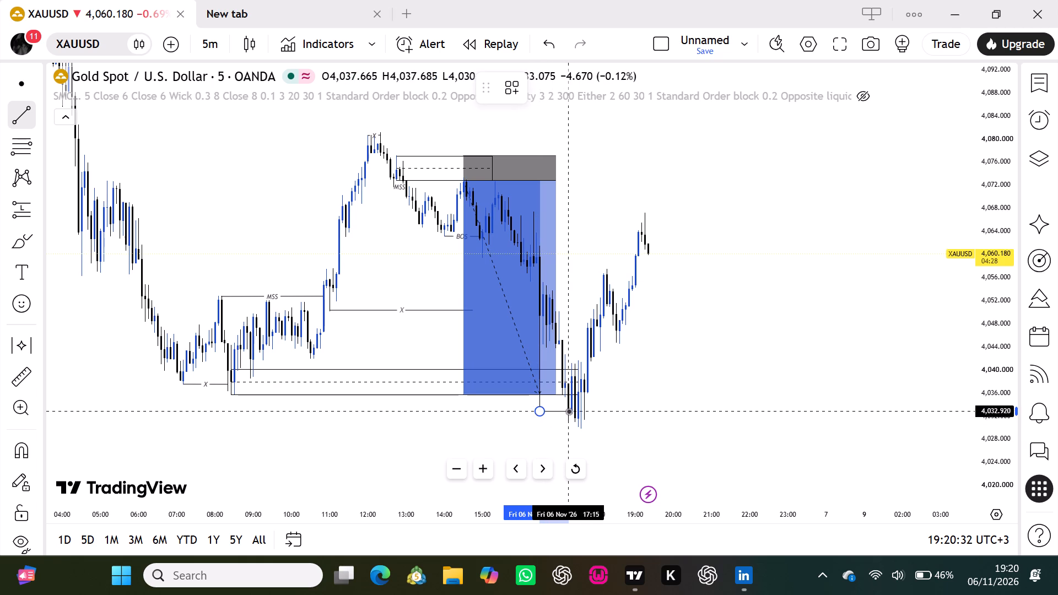
click(569, 411)
click(500, 78)
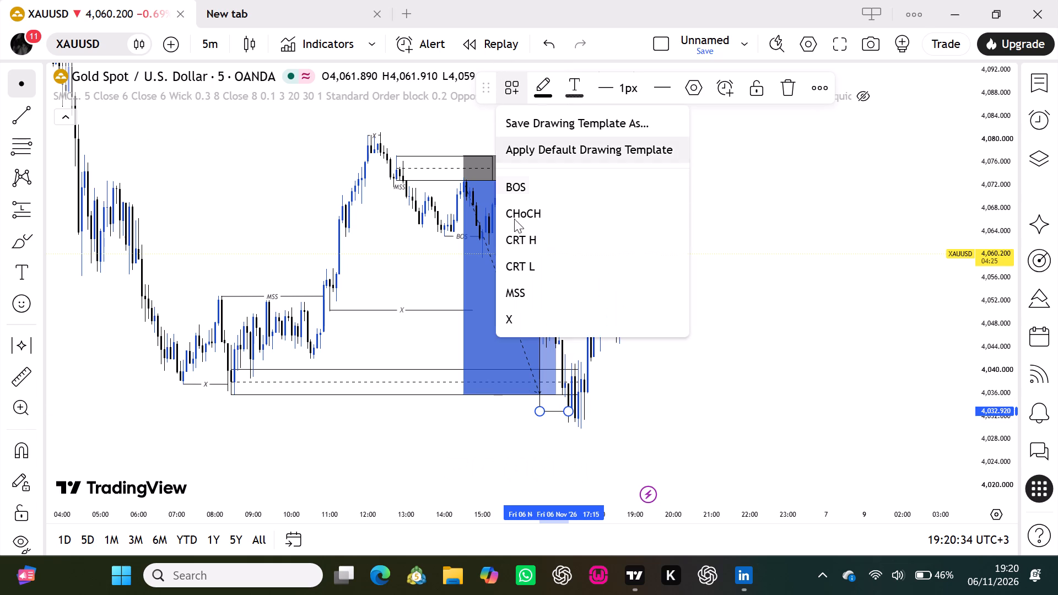
click(527, 316)
click(688, 359)
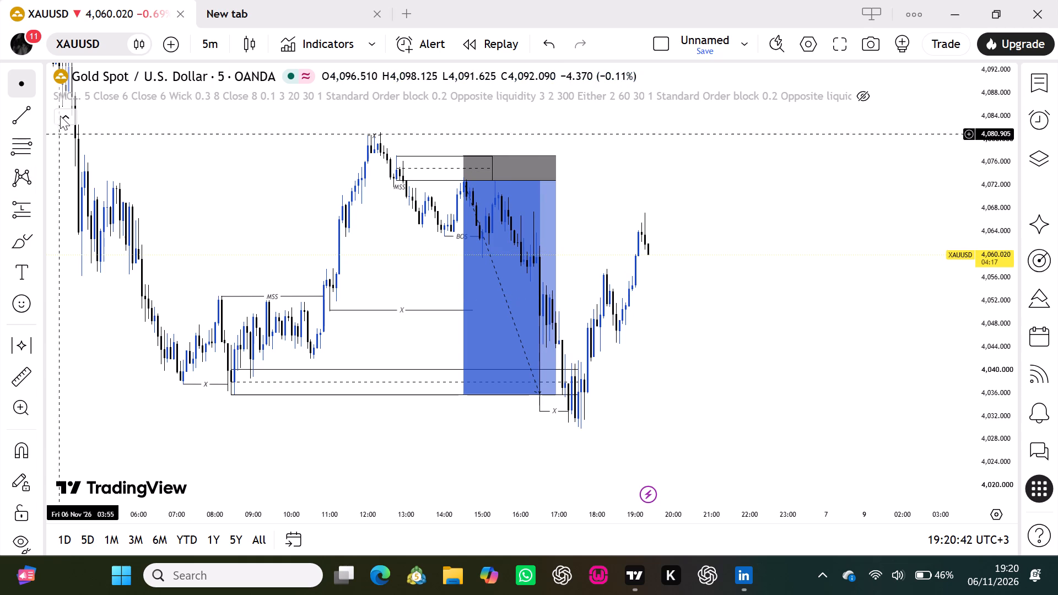
Draw a horizontal trendline at about 4,053.98 from 16:50 to 18:10 and apply the MSS template to it.
click(25, 110)
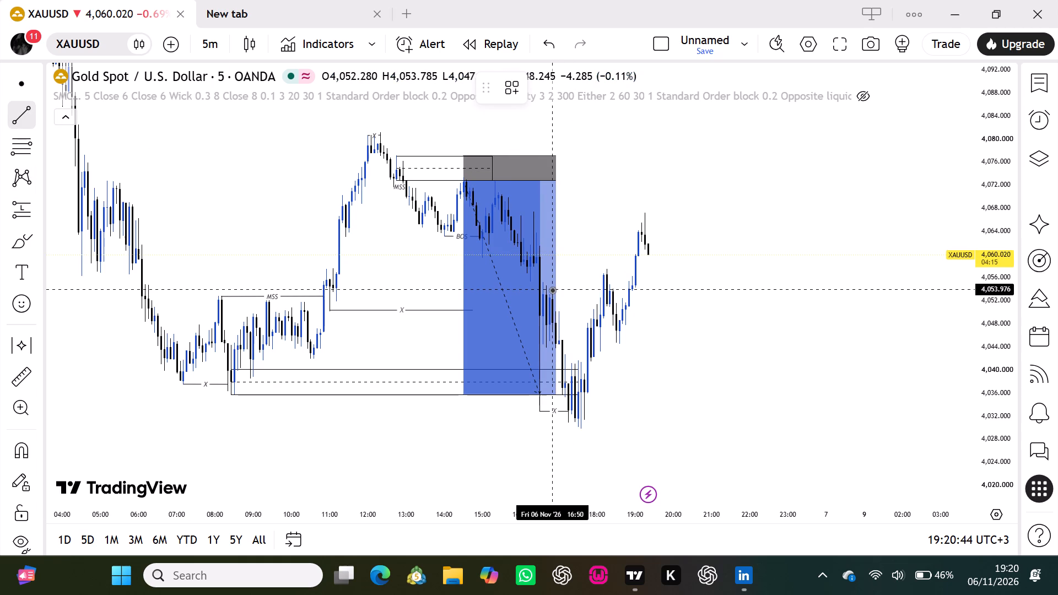
click(552, 290)
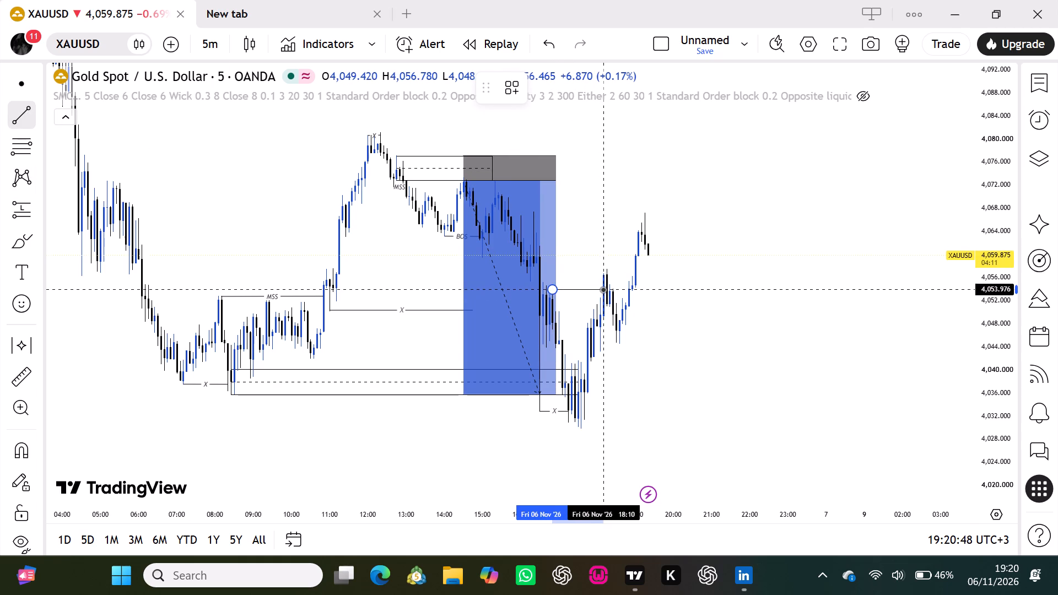
click(603, 289)
click(521, 91)
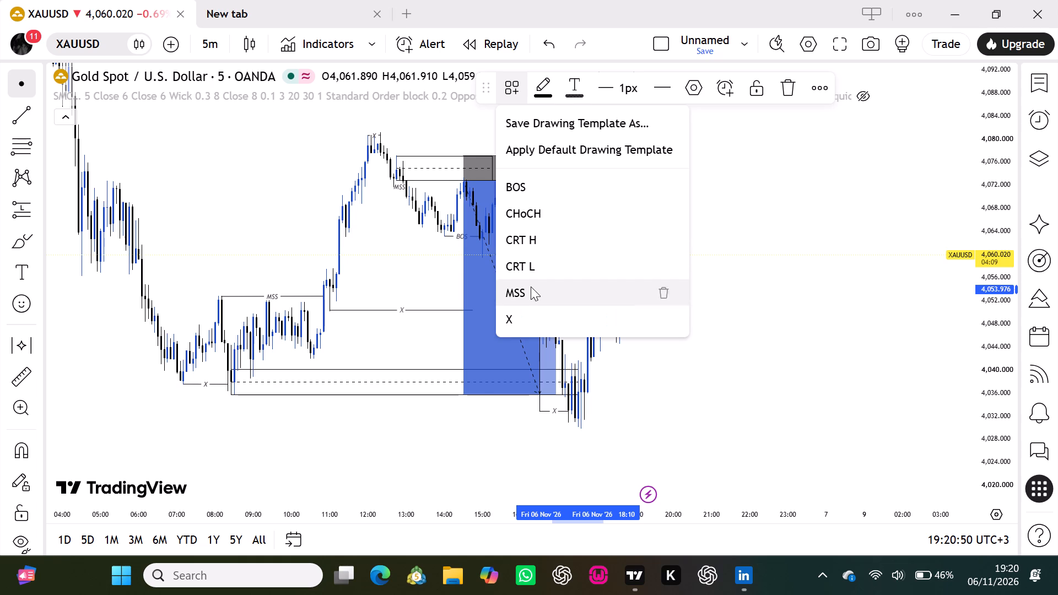
click(531, 286)
click(683, 327)
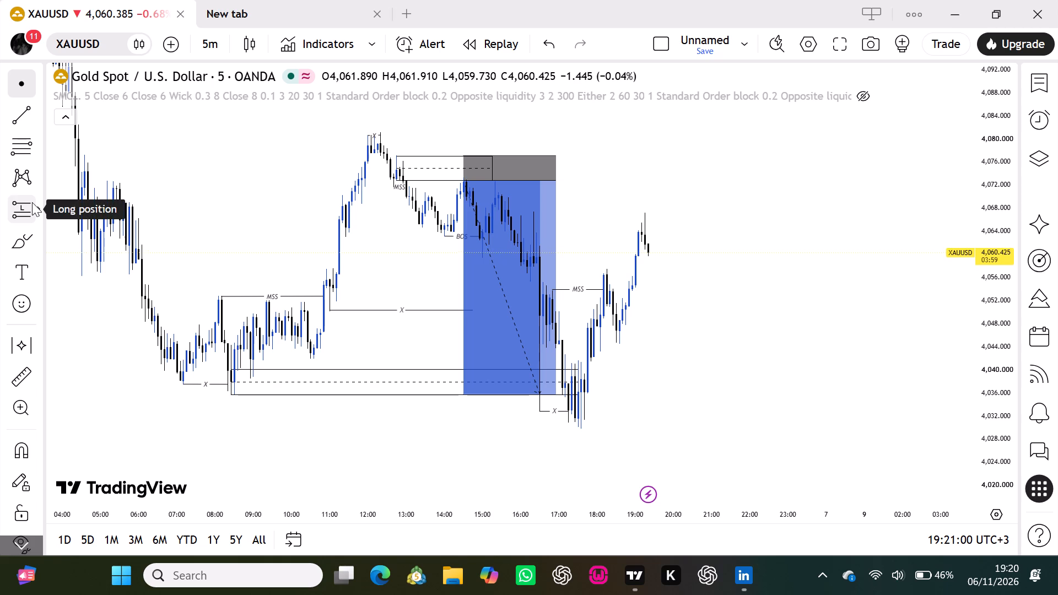
Draw a horizontal trendline at about 4,057.70 from the swing high near 18:10 to 19:00 and apply the BOS template to it.
click(25, 107)
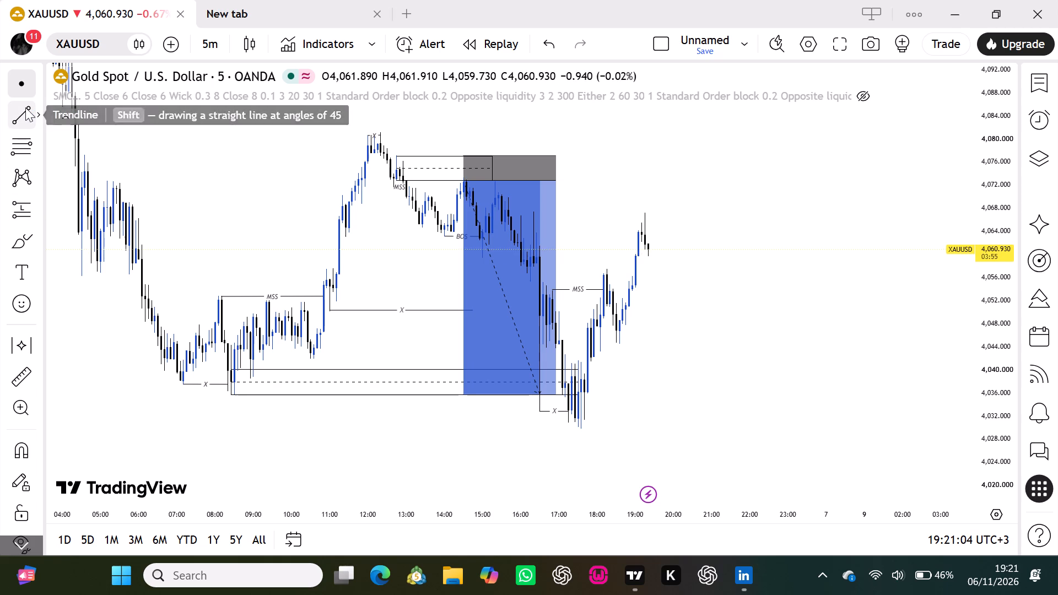
click(607, 268)
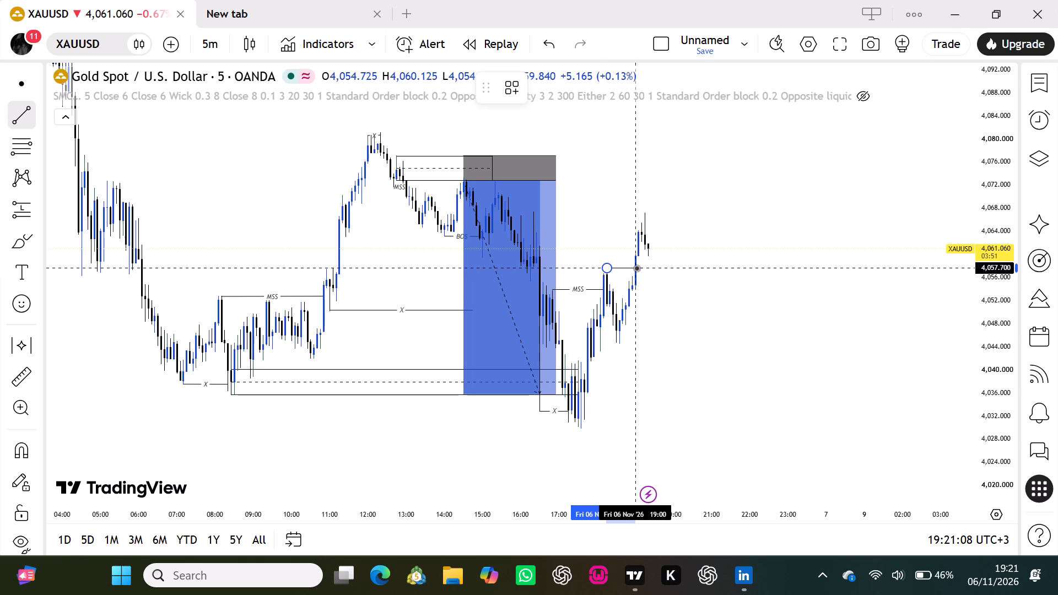
click(636, 268)
click(513, 74)
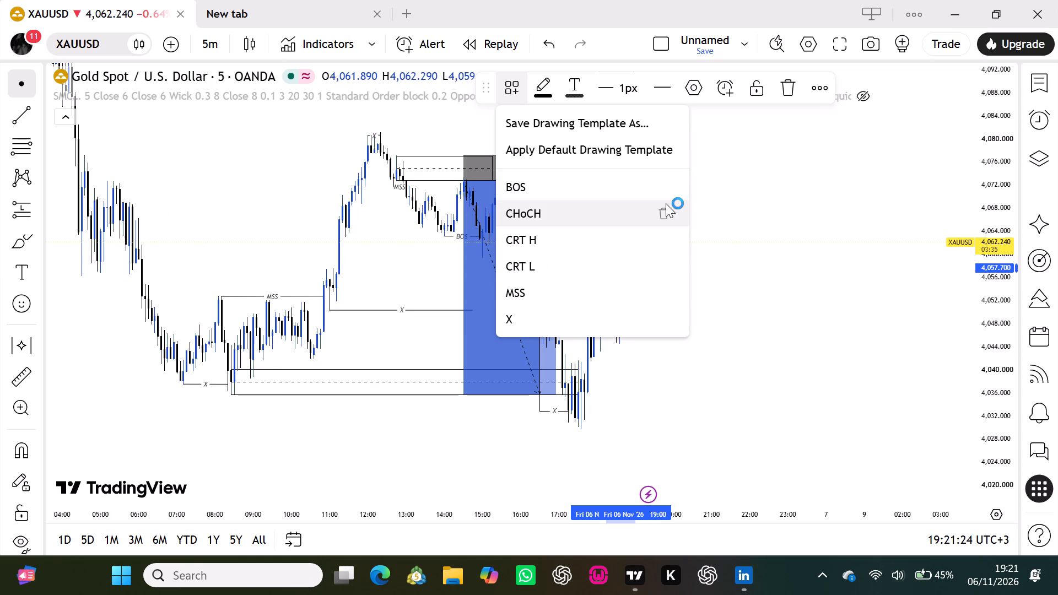
click(555, 189)
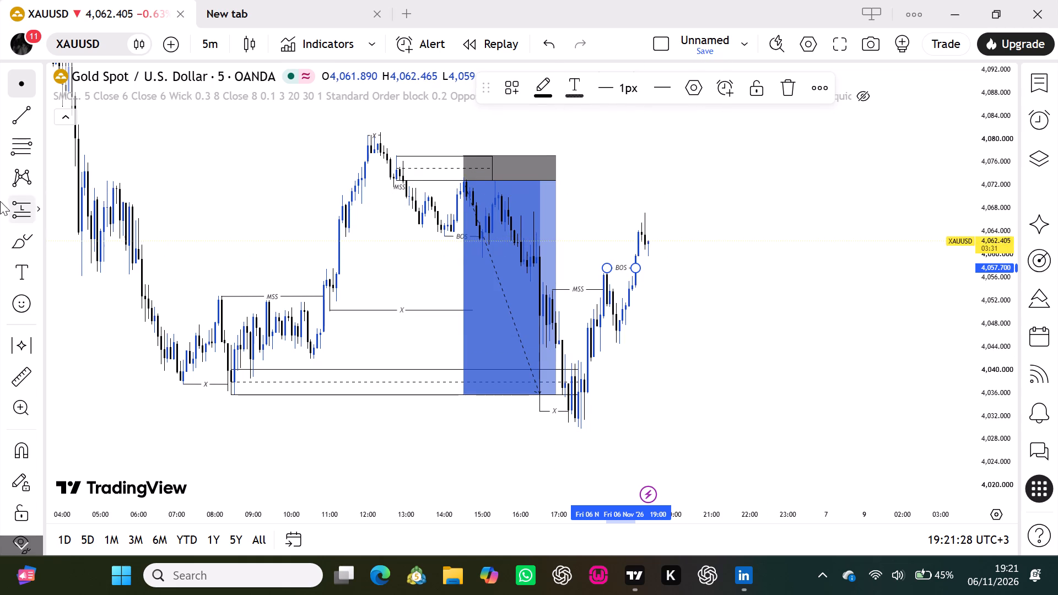
Draw a rectangle over the 18:35 pullback low, from about 4,048.68 down to about 4,045, extending to about 00:20 on 7 November.
click(34, 237)
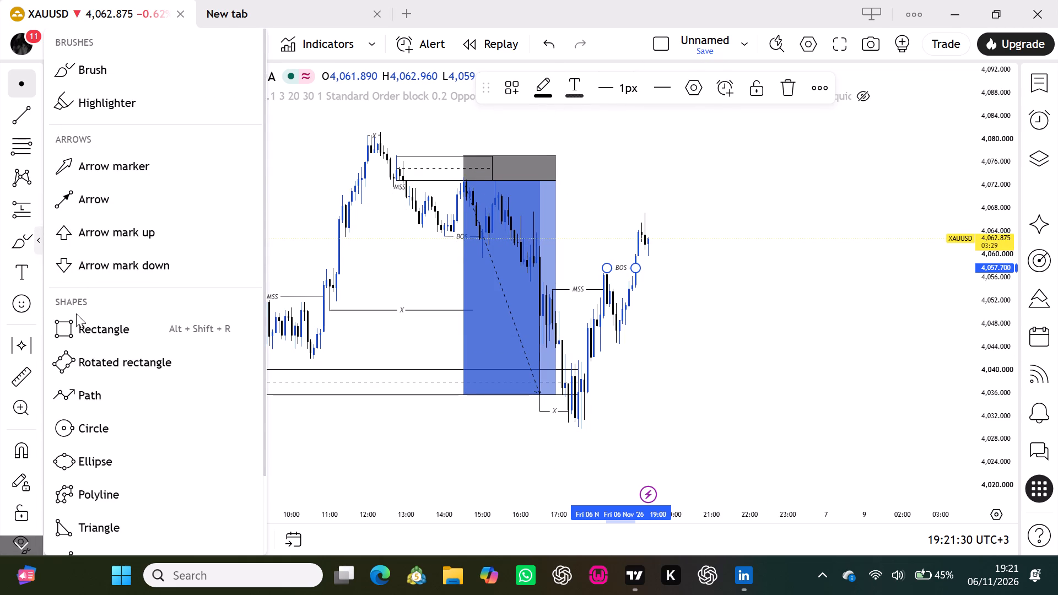
click(75, 315)
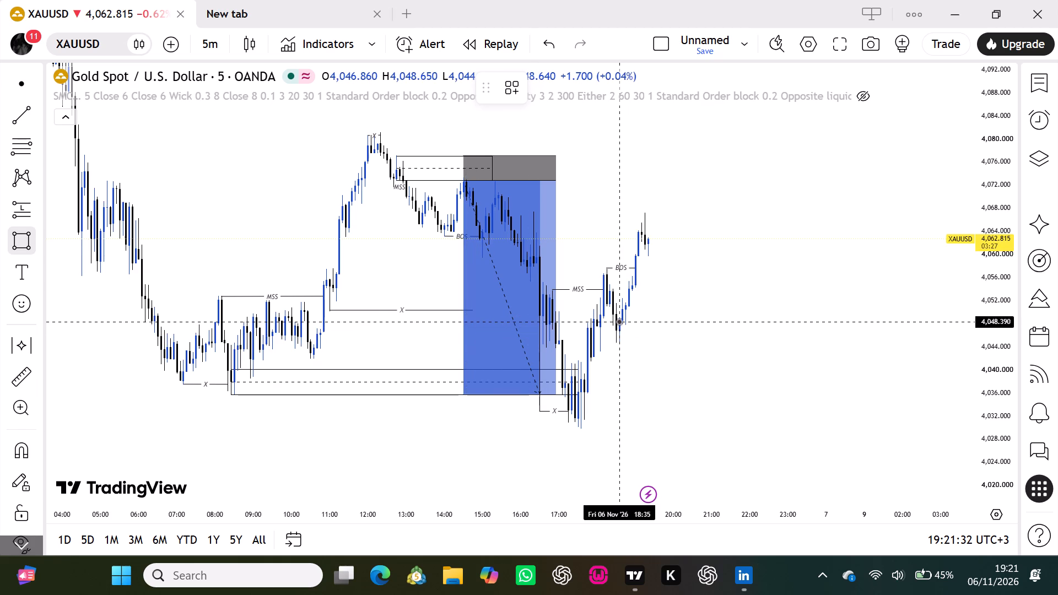
click(619, 320)
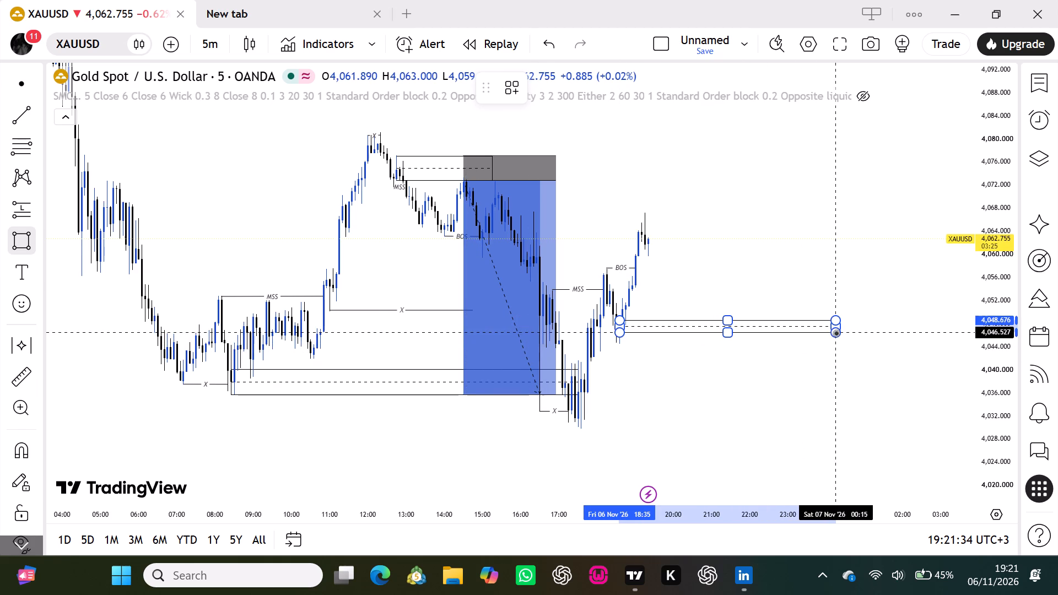
click(840, 341)
click(816, 364)
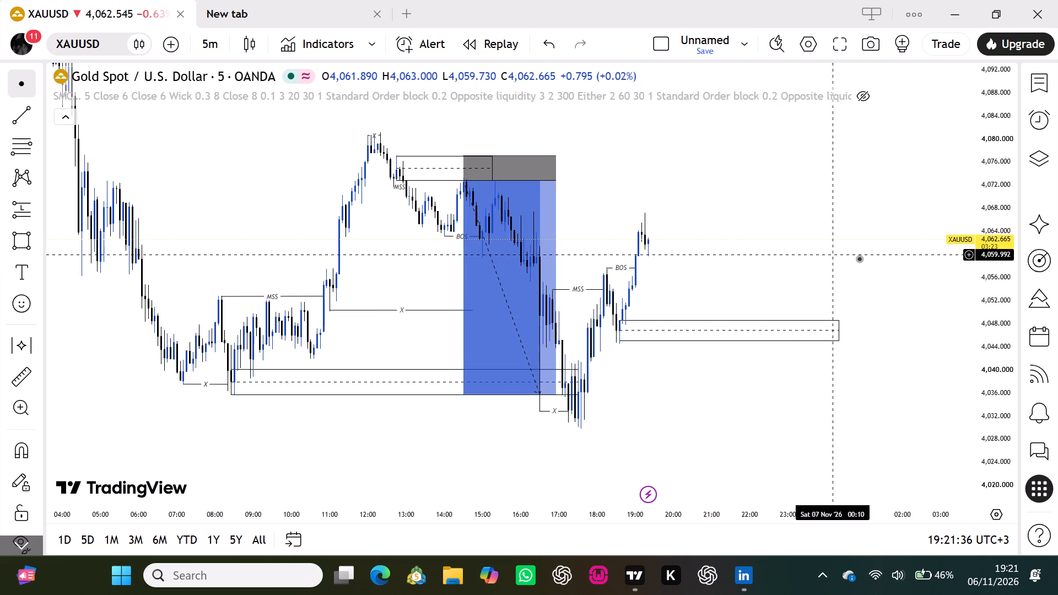
Select the new rectangle at the 18:35 low and lower its bottom edge slightly to about 4,044.88.
drag(885, 261, 841, 253)
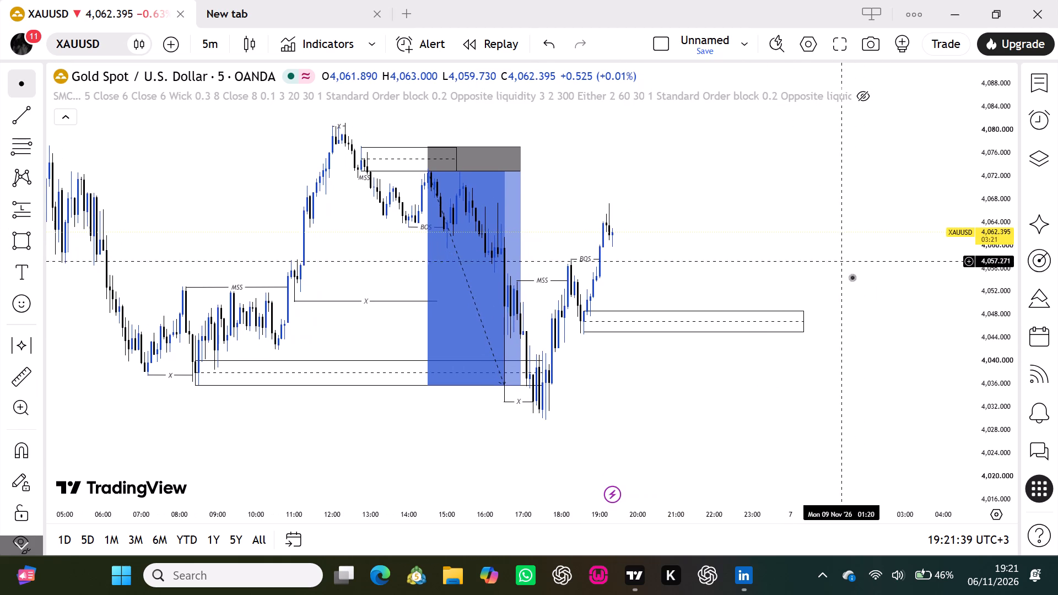
scroll(987, 326, up, 1)
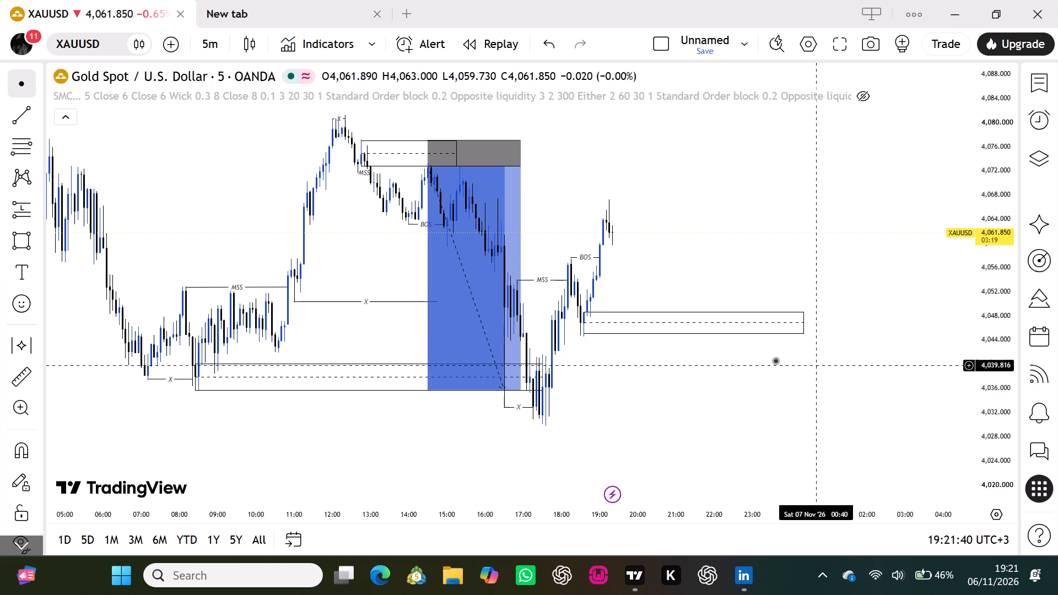
click(692, 331)
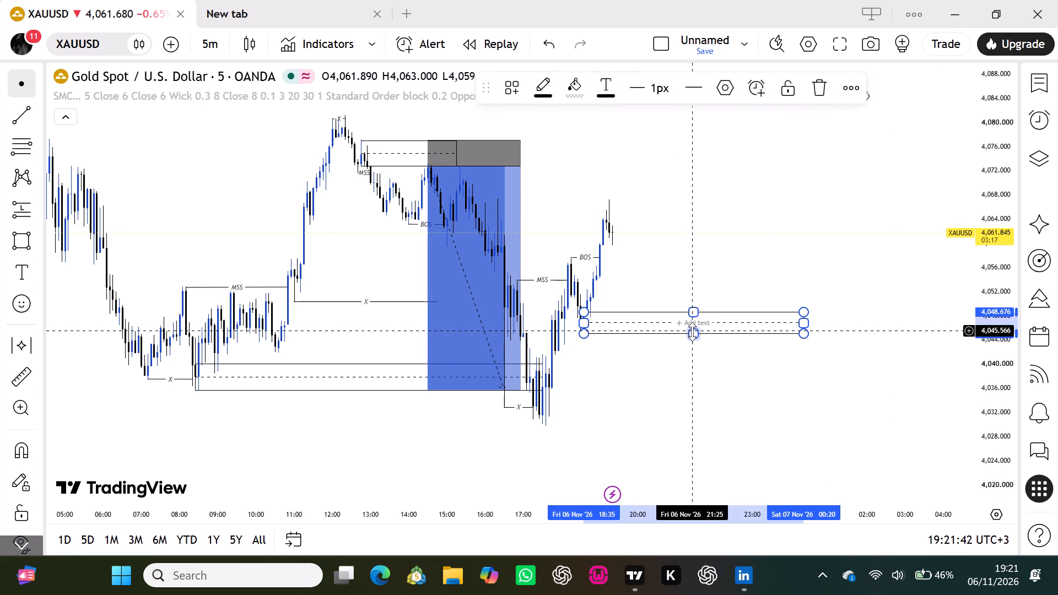
click(692, 359)
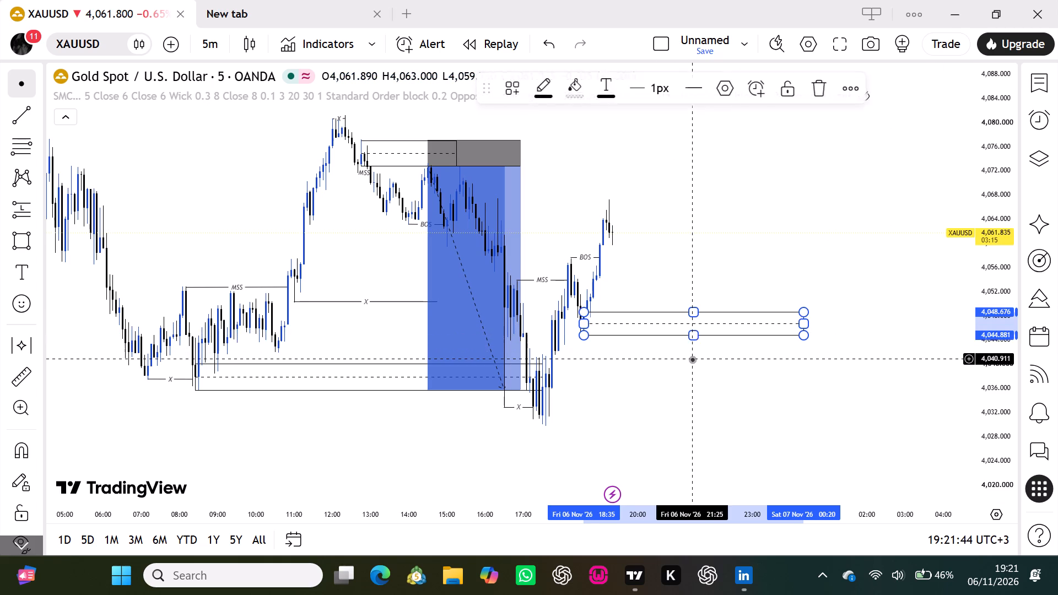
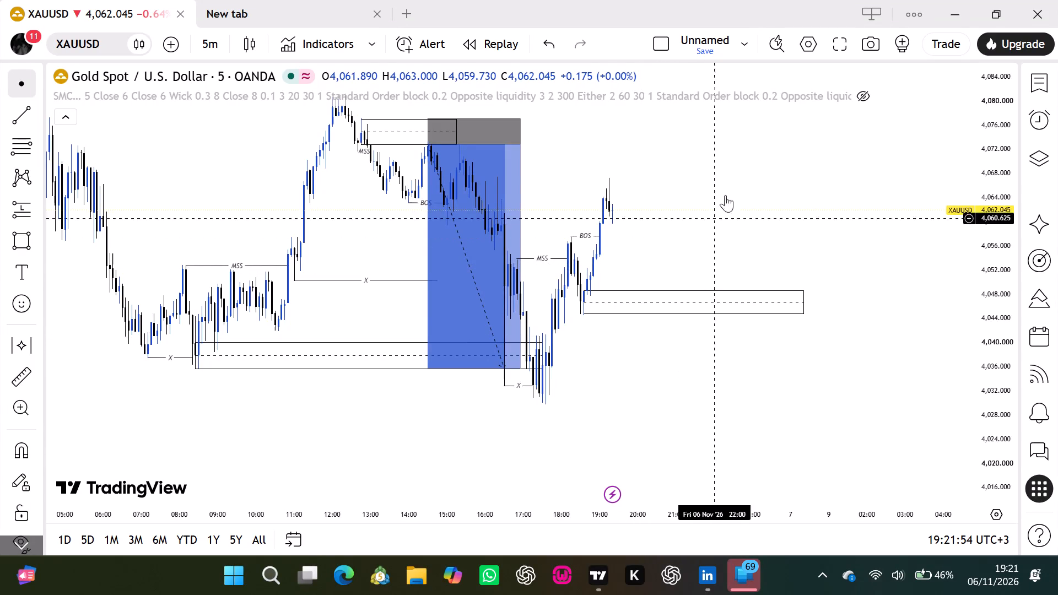
Review the earlier price action and existing zone and structure markings from 5 November afternoon through the 6 November midday high.
drag(727, 188, 744, 279)
drag(266, 139, 330, 251)
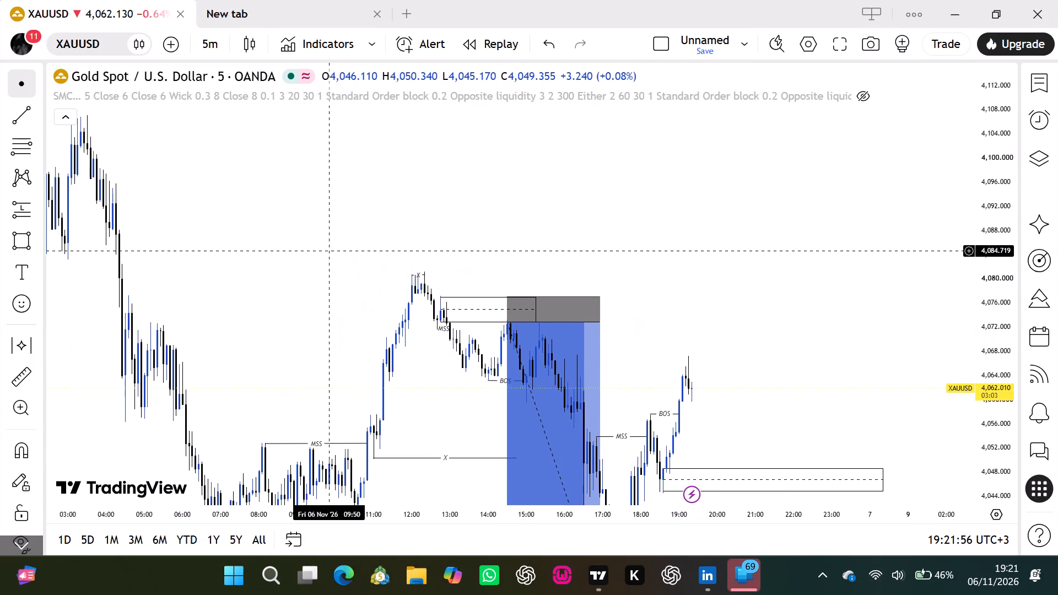
drag(330, 251, 318, 227)
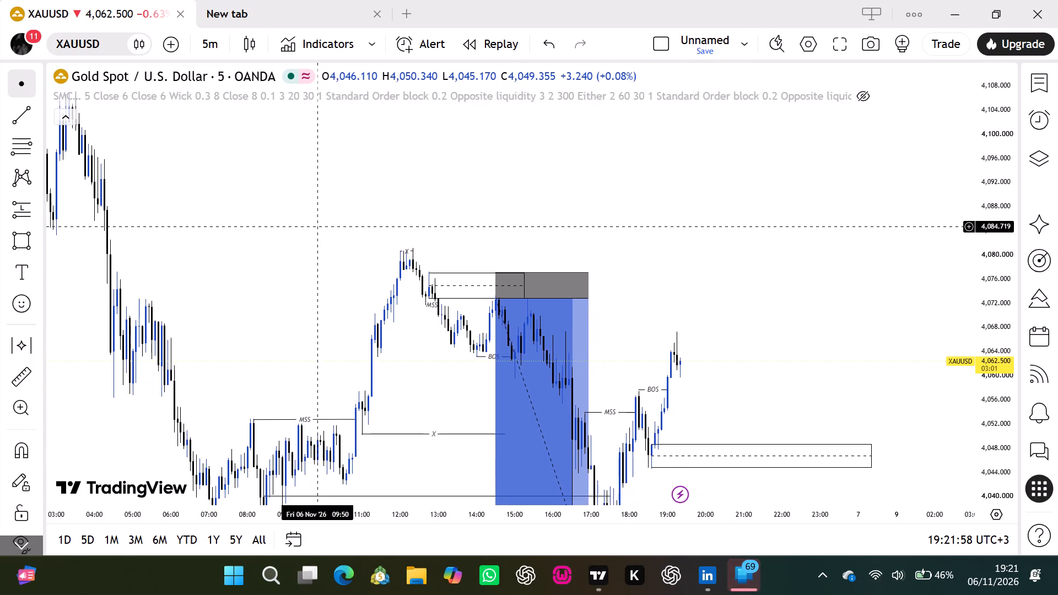
drag(318, 227, 754, 452)
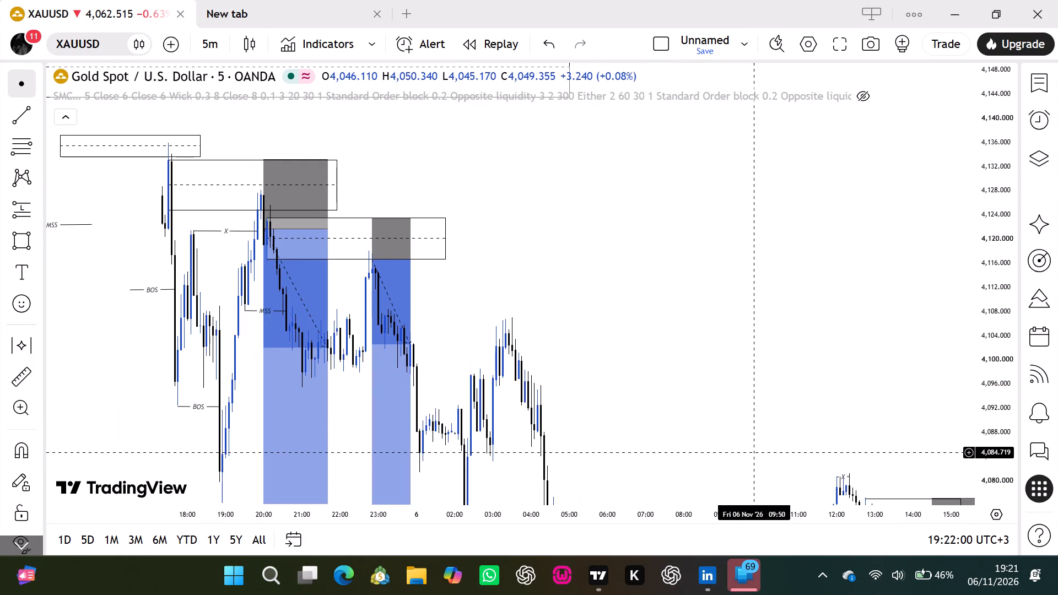
drag(754, 452, 853, 510)
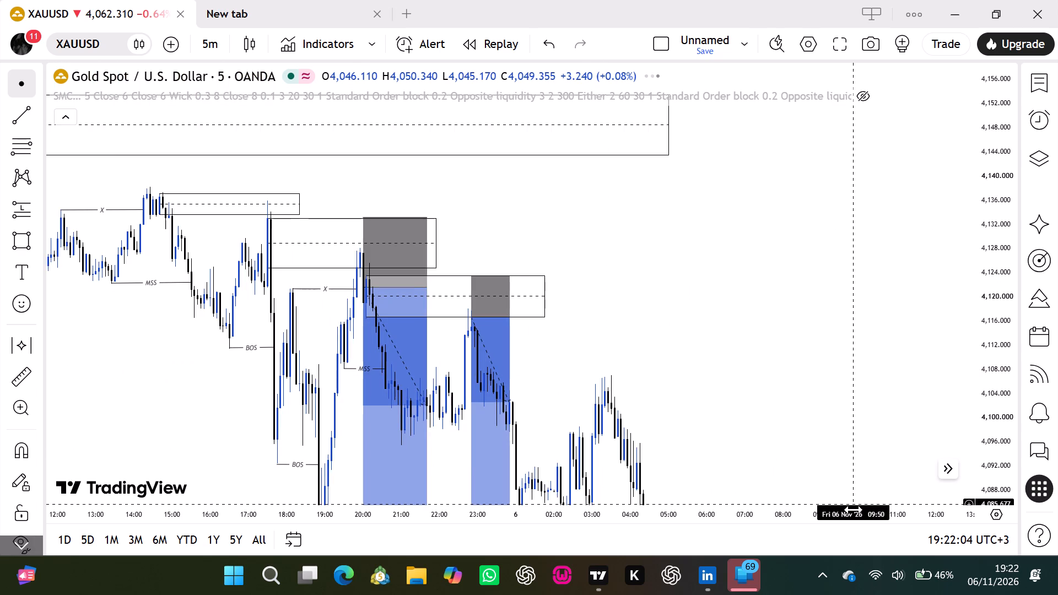
drag(793, 473, 653, 255)
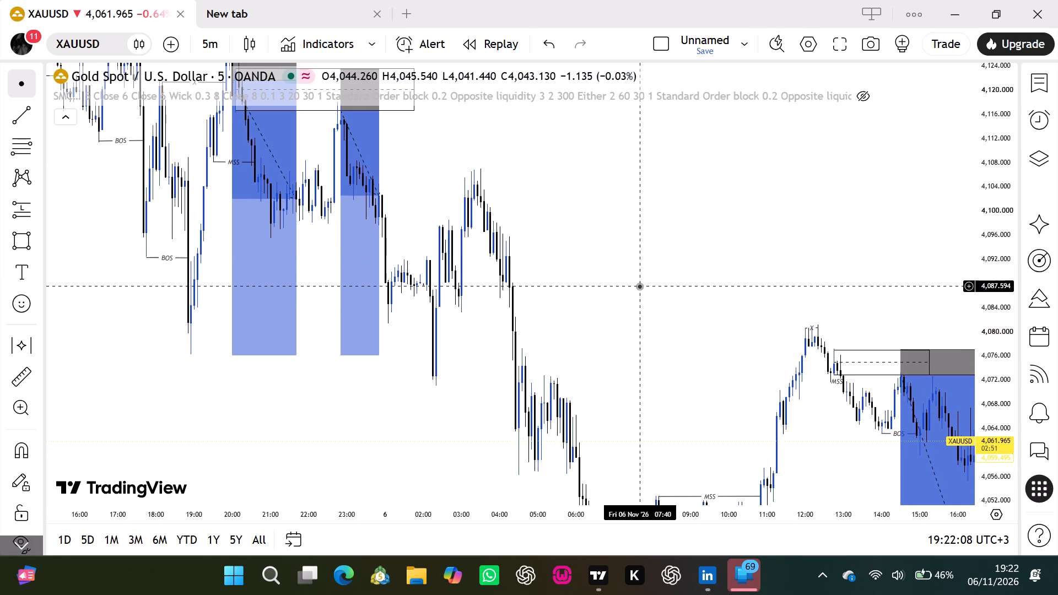
drag(639, 286, 671, 361)
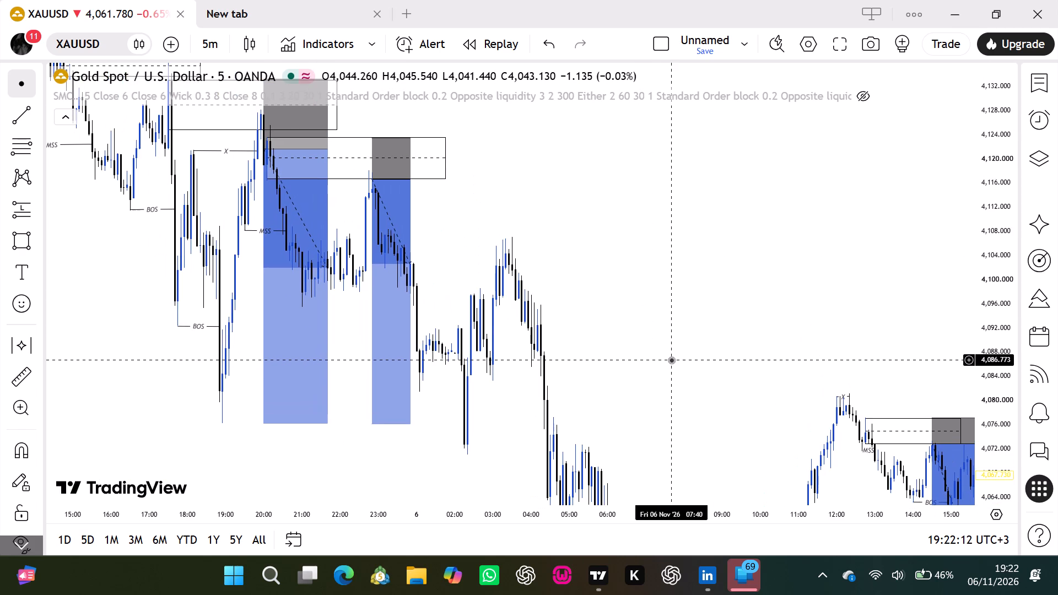
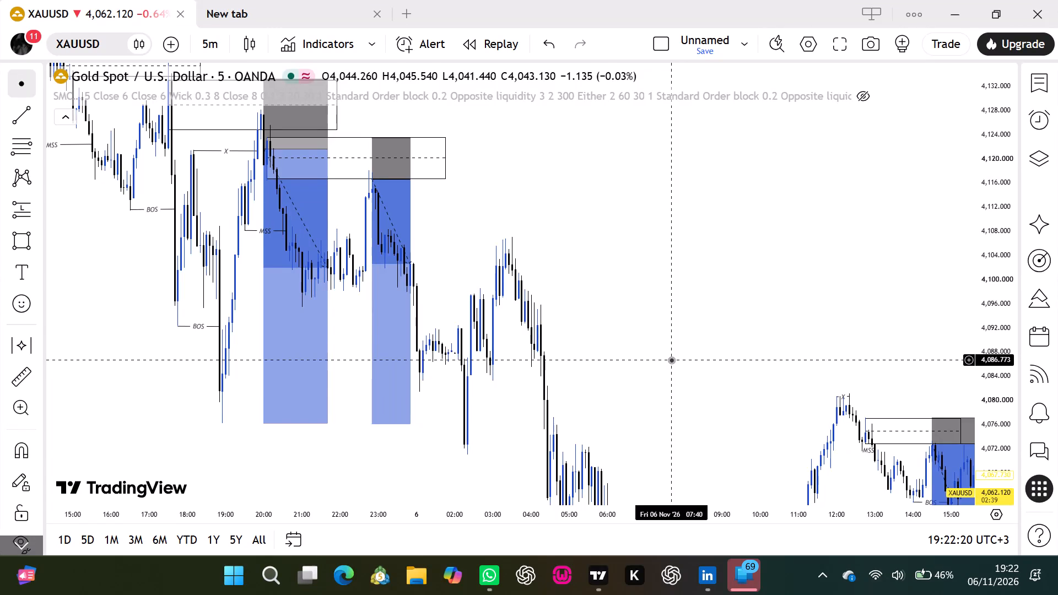
Draw a rectangle zone at the latest swing low, from about 4,039.4 at 17:40 on 6 November down to about 4,032 at 00:20.
drag(671, 360, 535, 234)
drag(612, 363, 513, 224)
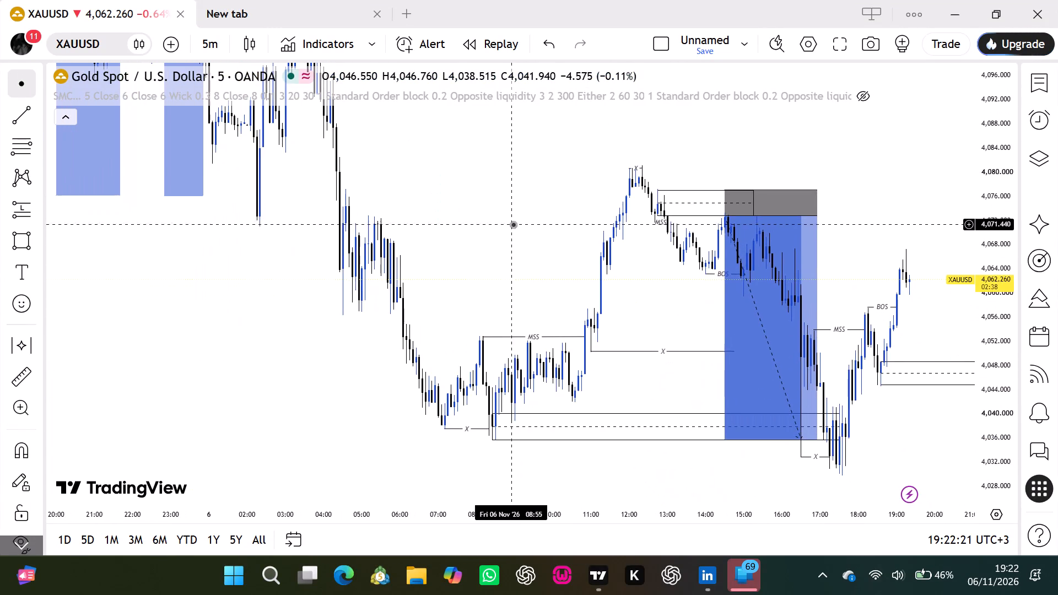
drag(643, 469, 503, 440)
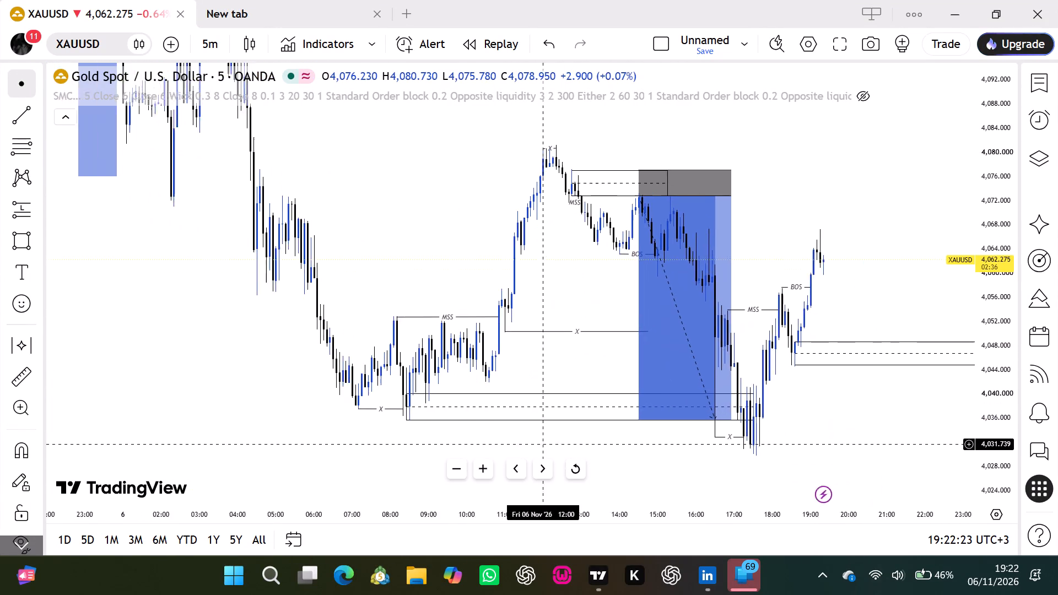
drag(503, 440, 487, 440)
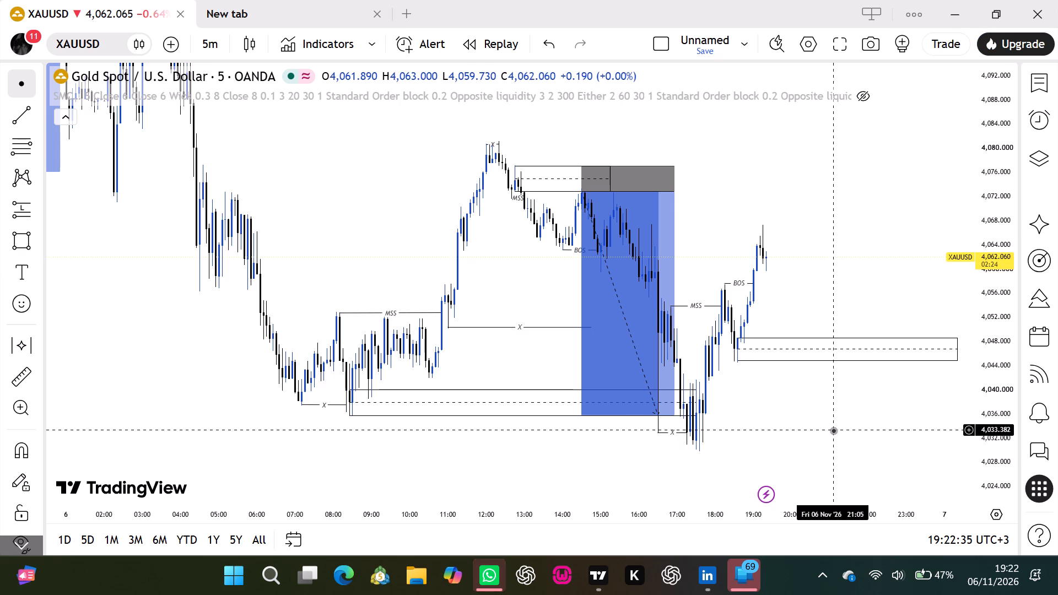
drag(833, 430, 762, 393)
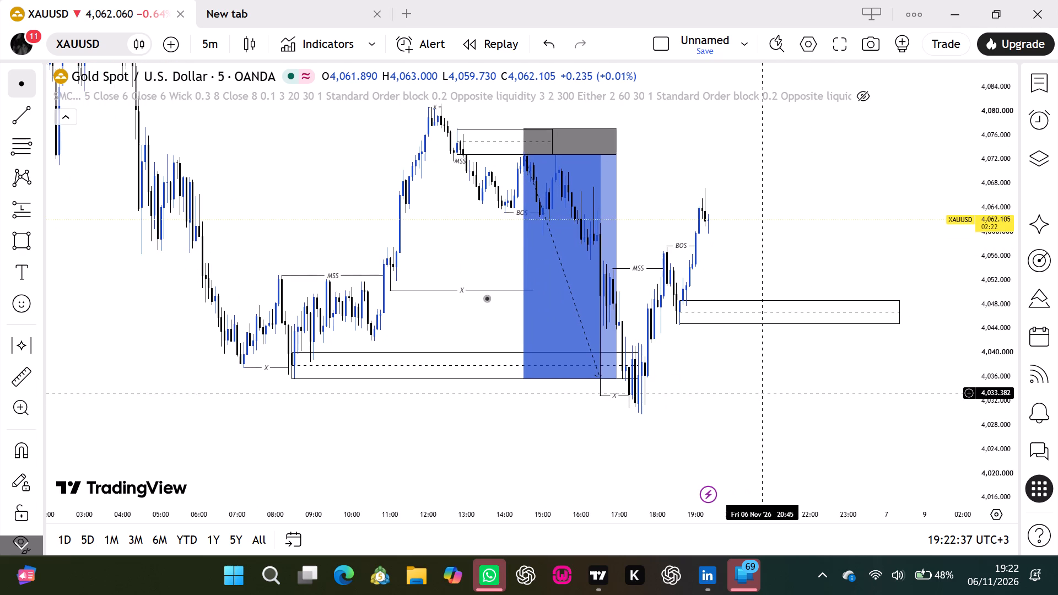
click(24, 237)
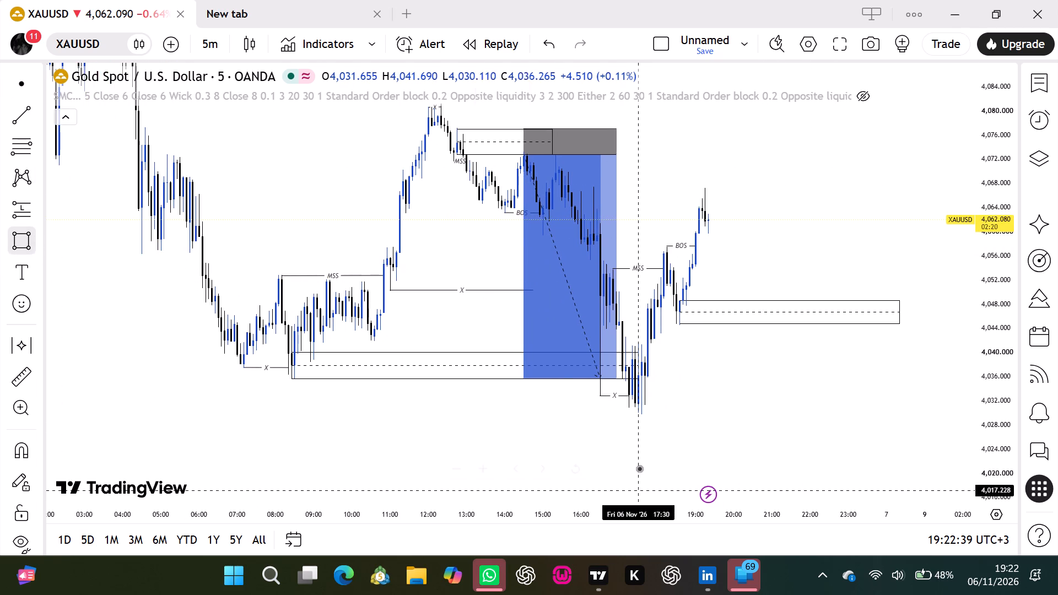
click(644, 356)
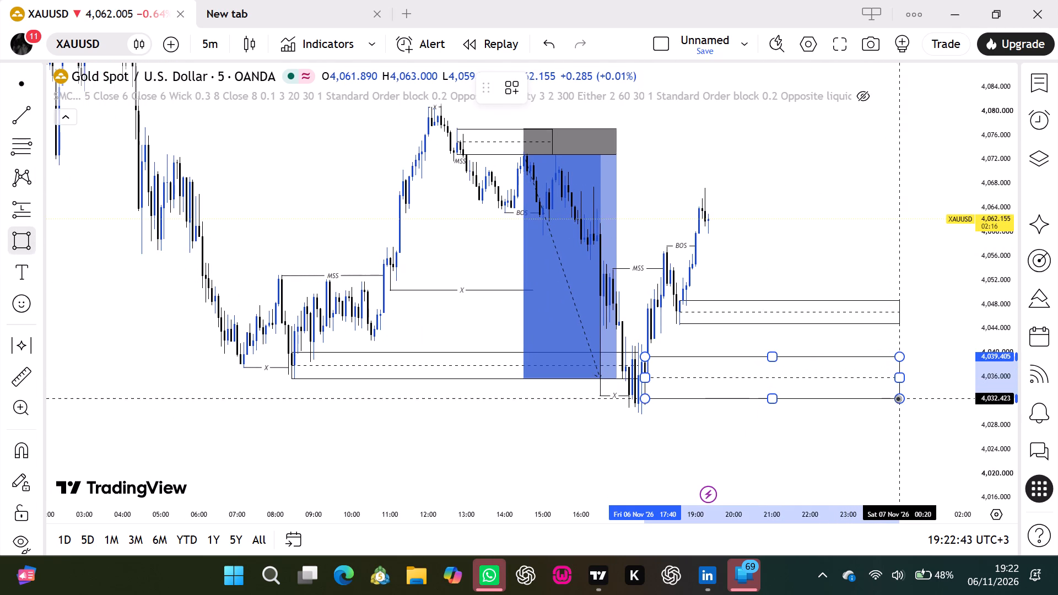
click(898, 403)
click(867, 461)
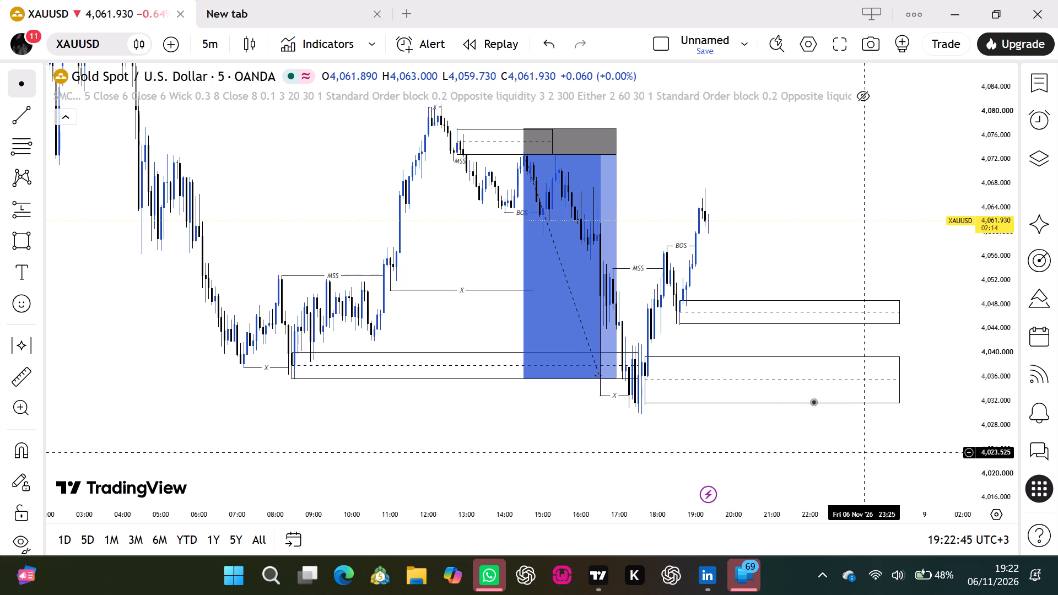
Resize the new swing-low zone by lowering its bottom edge to about 4,030.9 and extending its end into early 9 November.
click(775, 404)
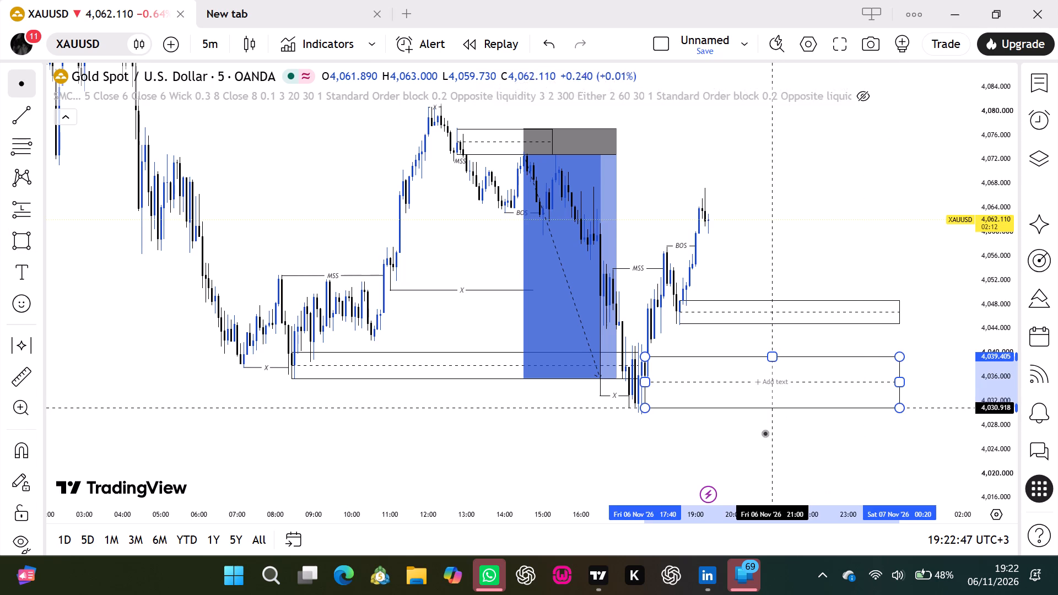
click(765, 433)
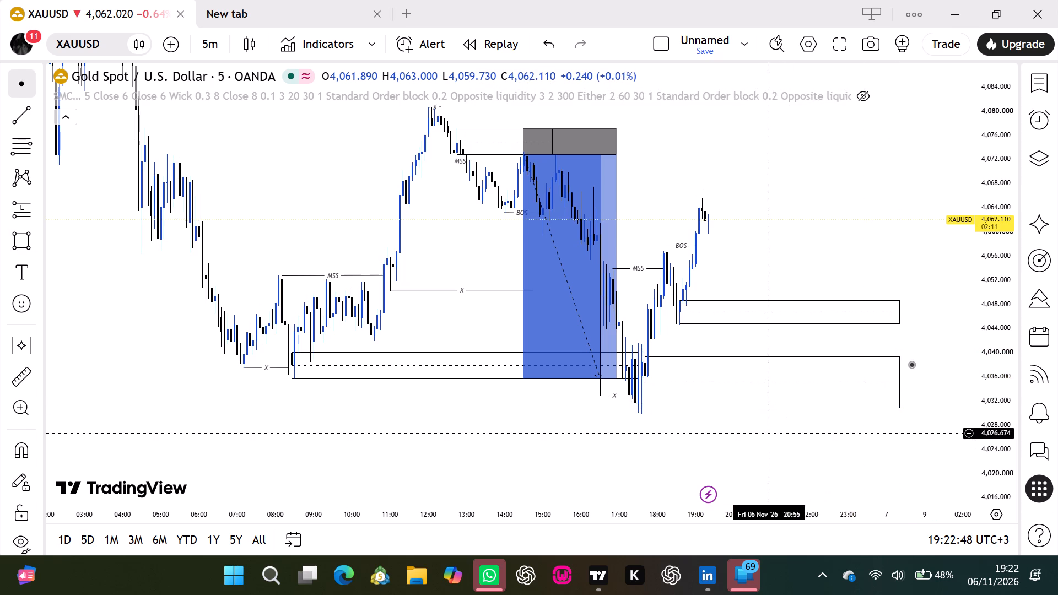
drag(904, 384, 922, 383)
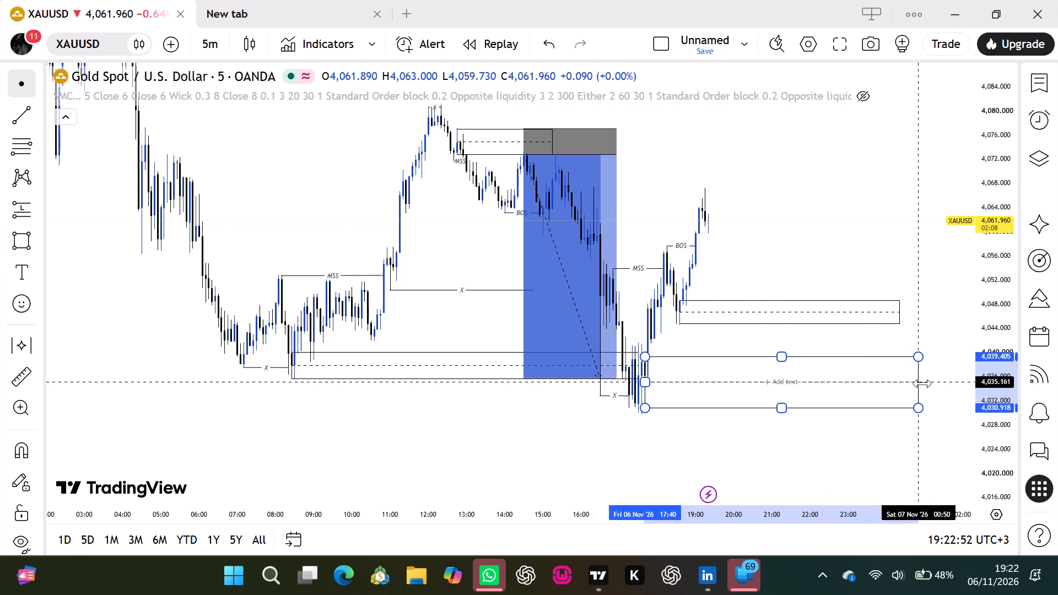
drag(922, 383, 953, 382)
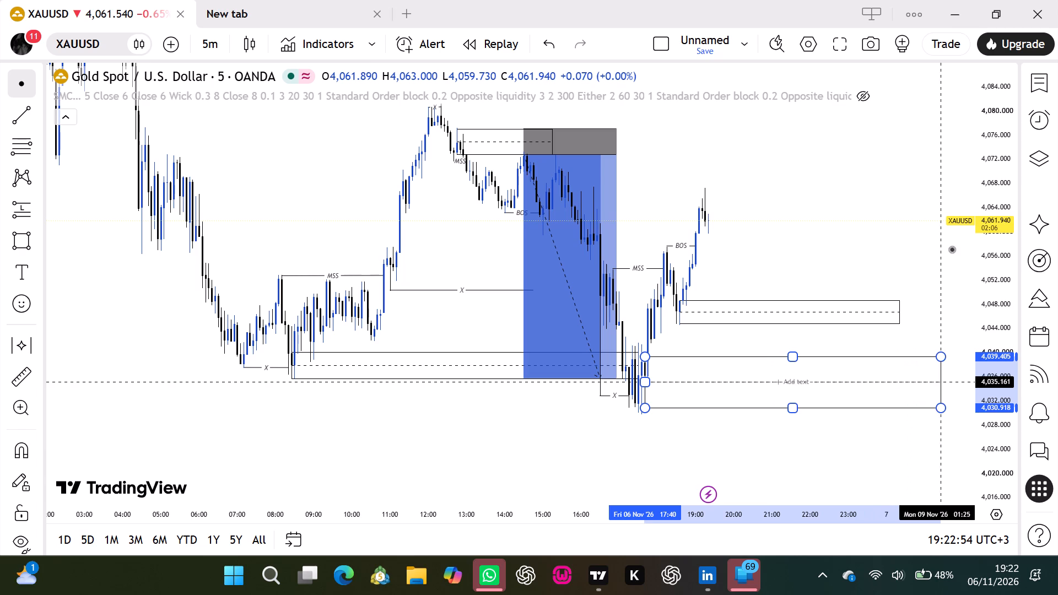
click(927, 227)
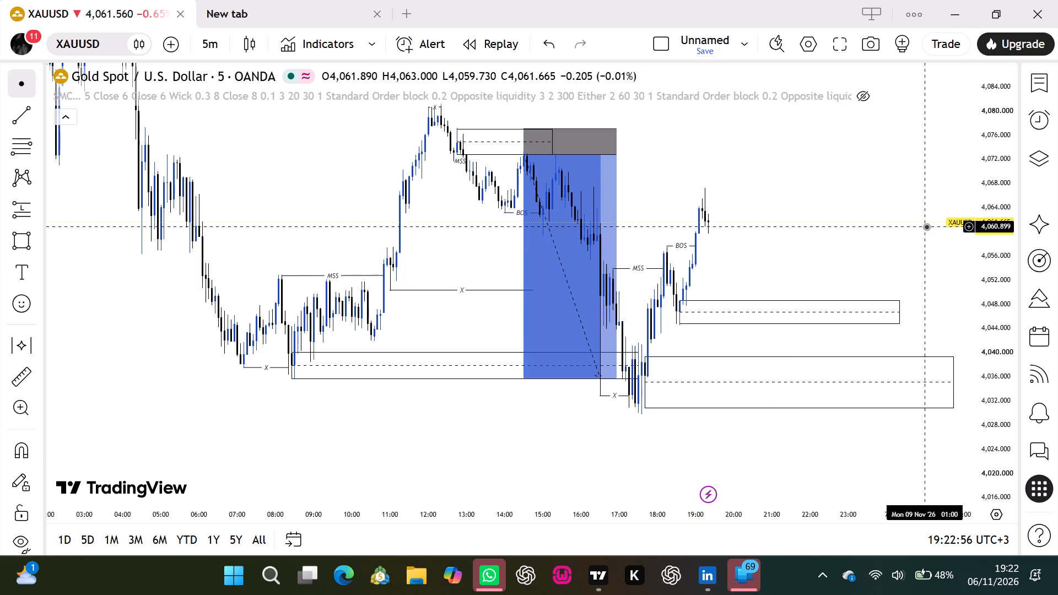
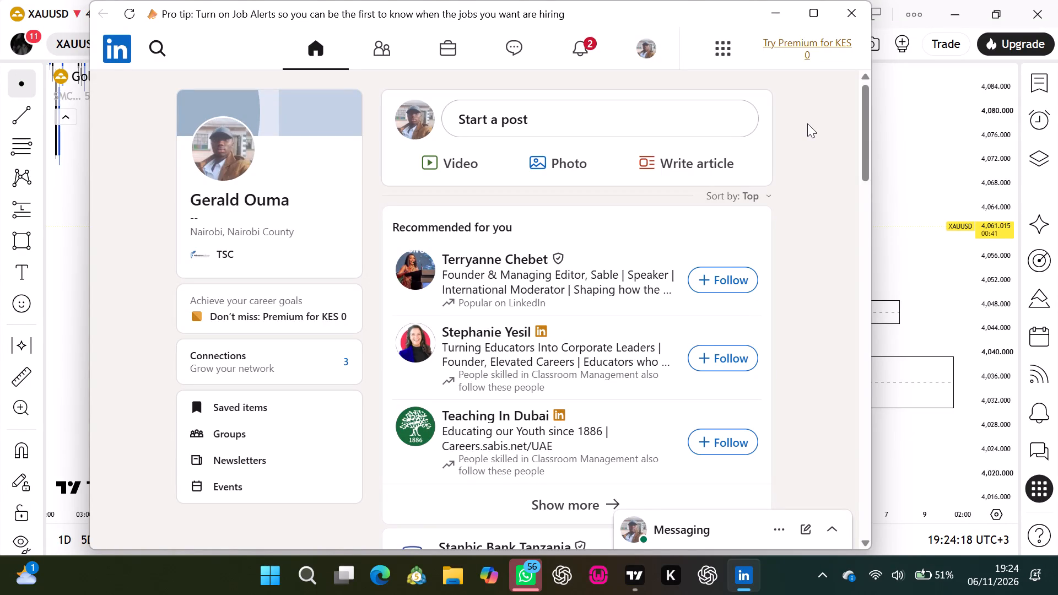
Close the LinkedIn window and dismiss the referral rewards ad over the chart.
click(845, 8)
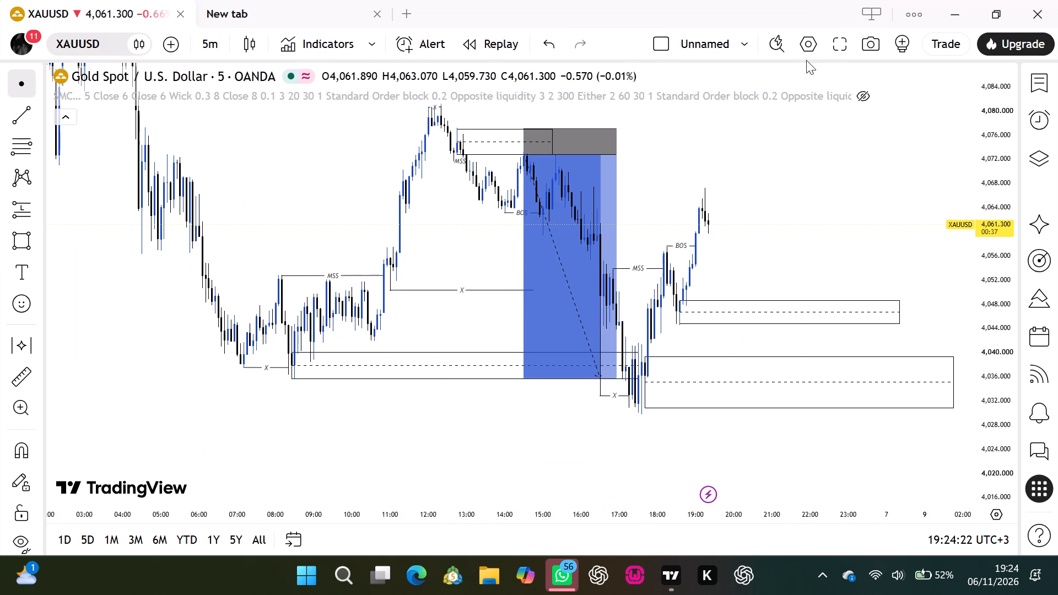
drag(823, 188, 722, 234)
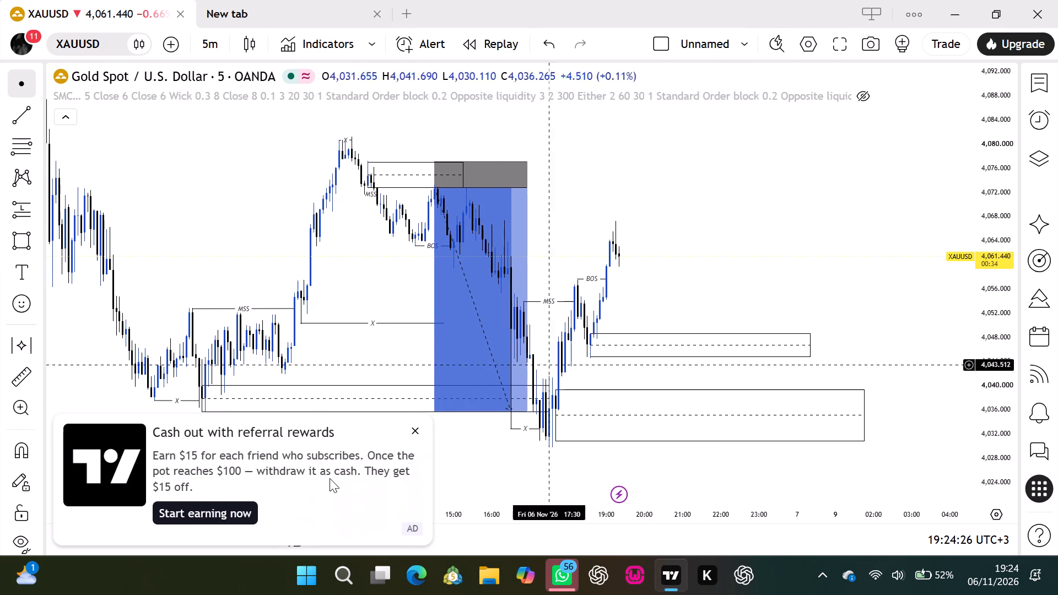
click(408, 428)
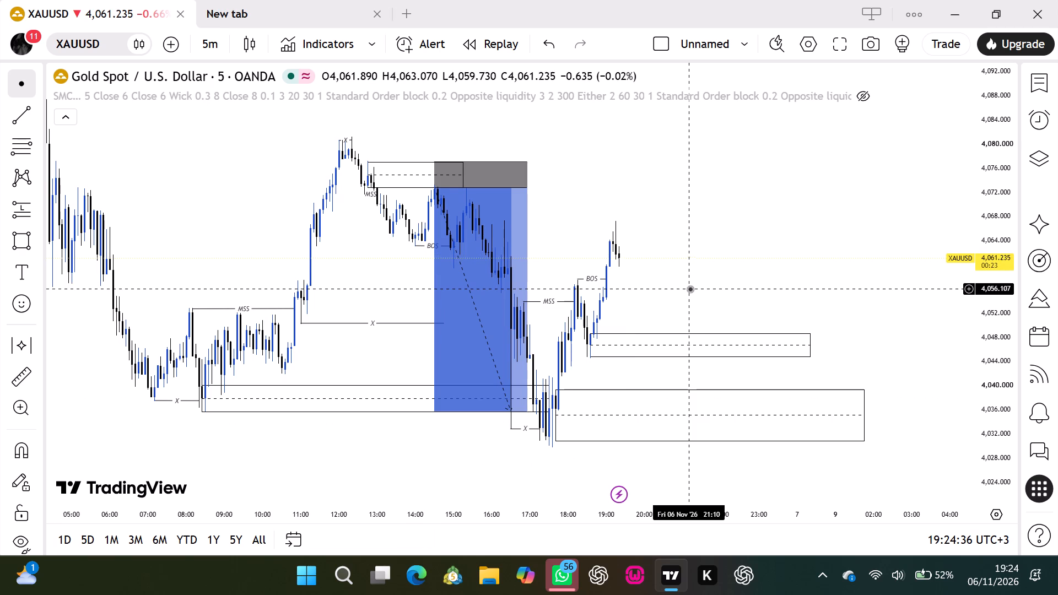
Switch XAUUSD to the 1-hour timeframe and examine the early November price swings around the marked zones.
click(206, 32)
scroll(206, 32, down, 4)
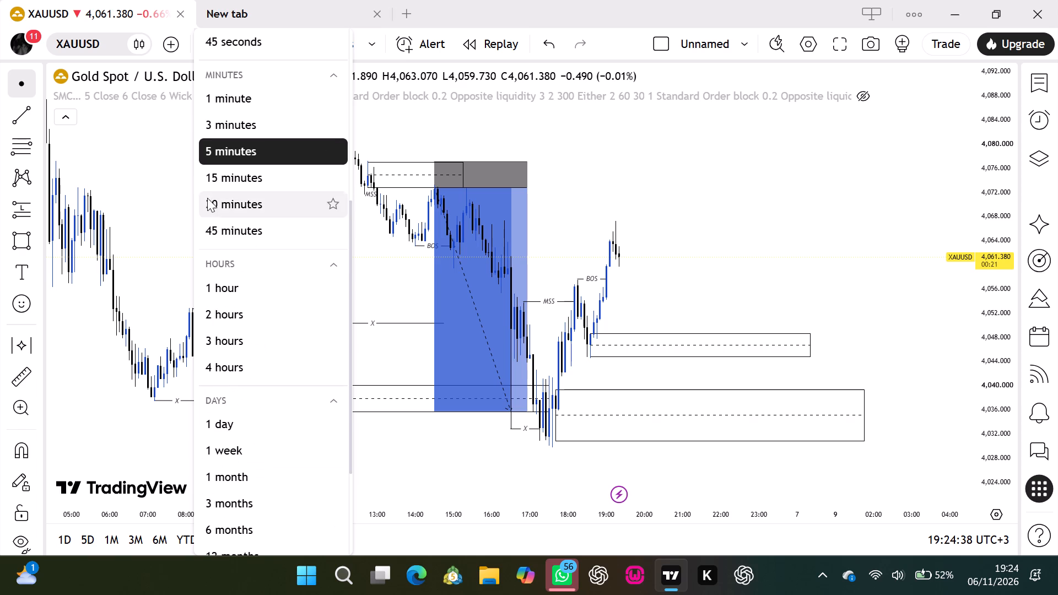
click(233, 290)
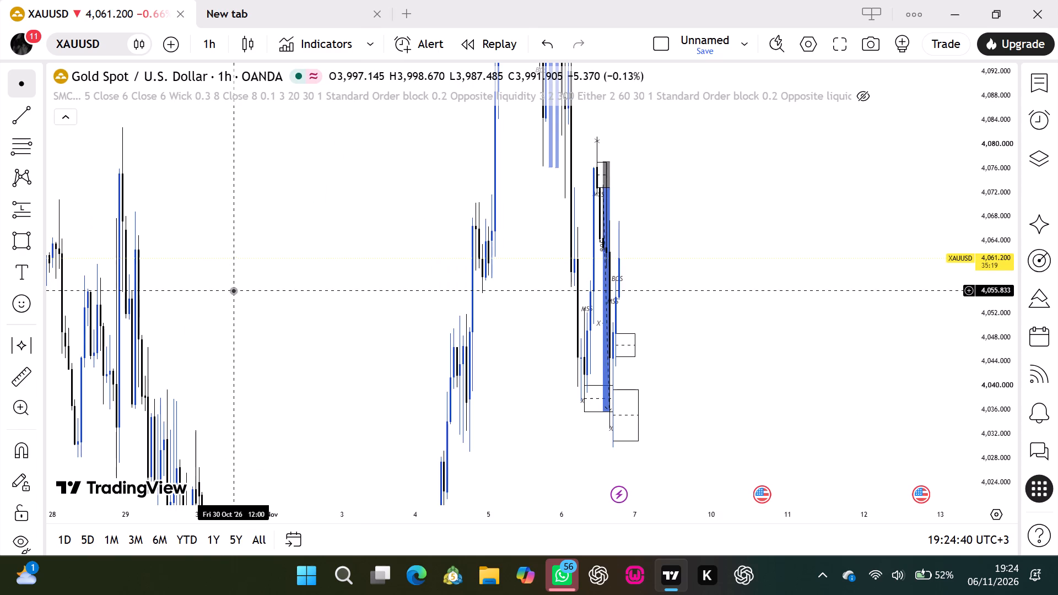
scroll(1006, 253, down, 10)
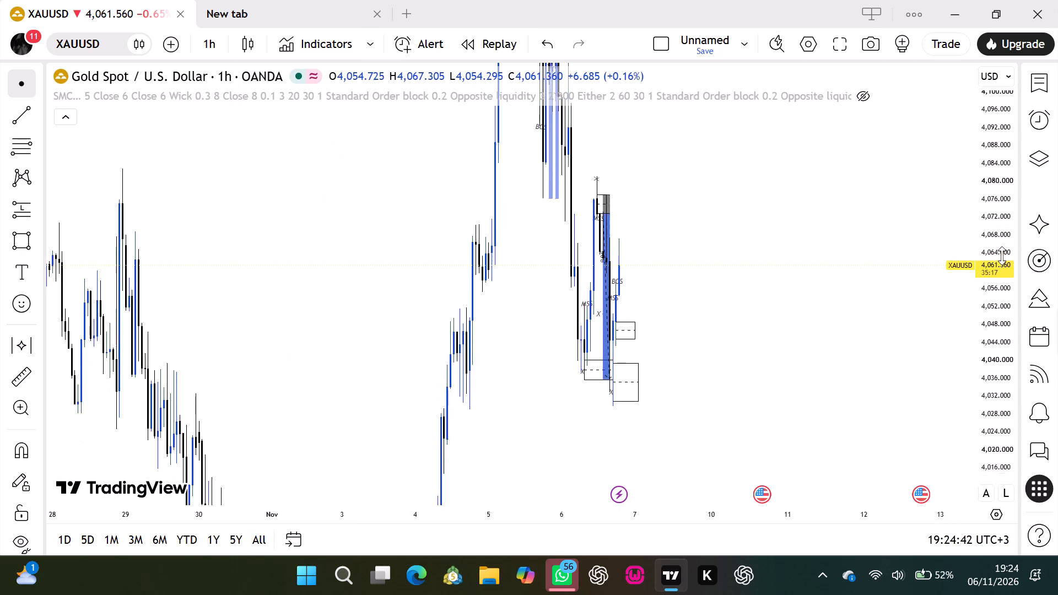
scroll(1002, 256, down, 8)
scroll(858, 272, up, 5)
drag(704, 322, 787, 372)
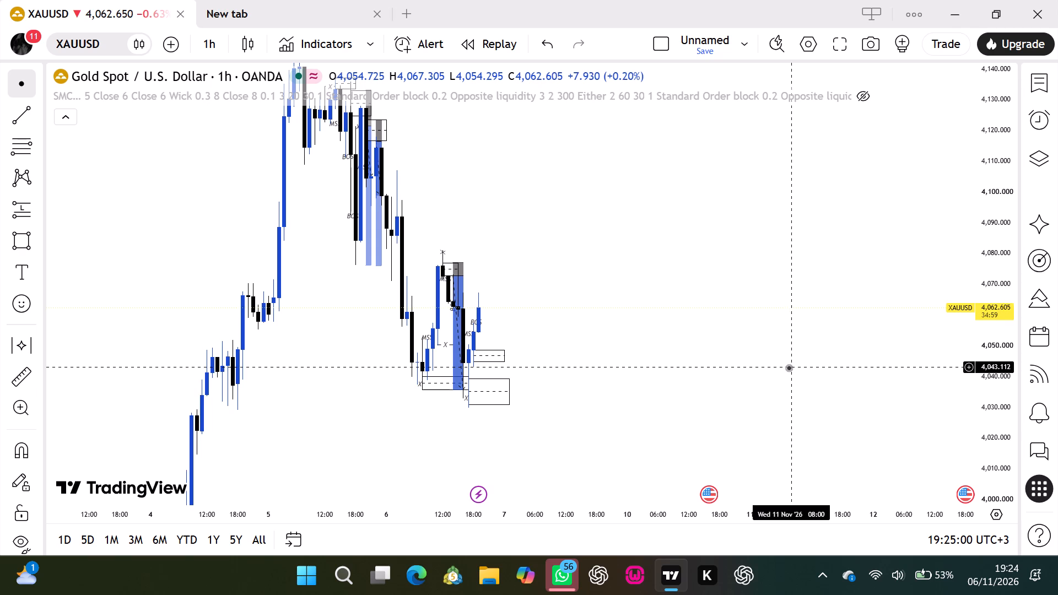
scroll(789, 367, down, 1)
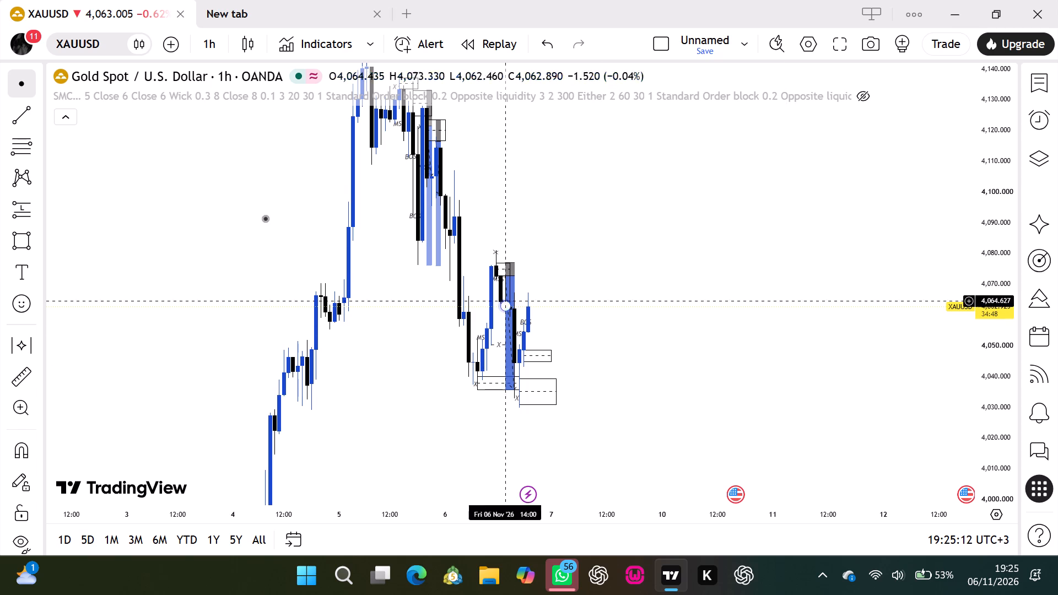
Switch the XAUUSD chart to the 1-day timeframe.
click(217, 36)
scroll(217, 36, down, 5)
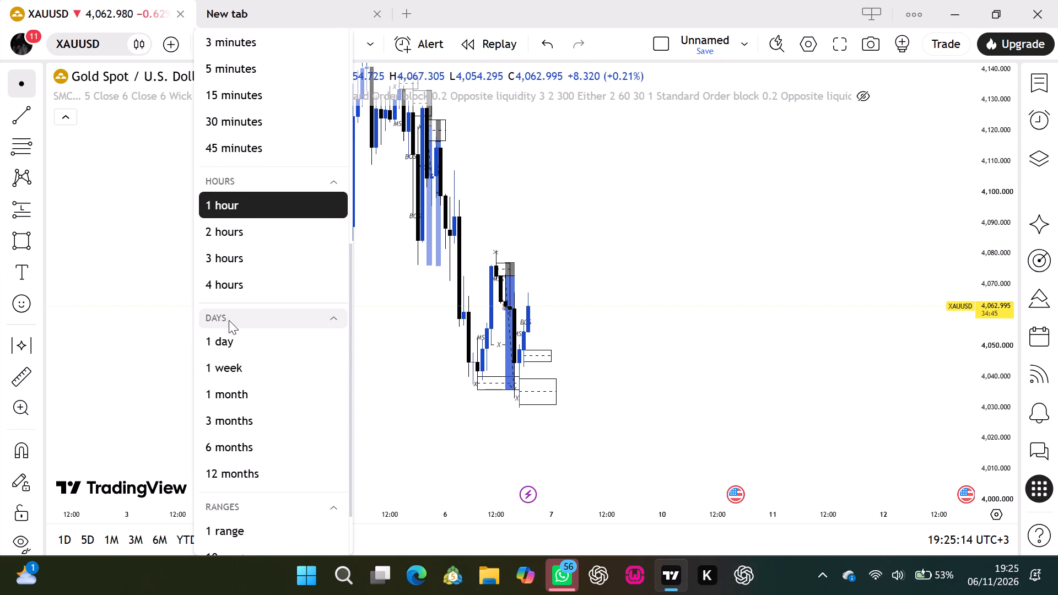
click(227, 329)
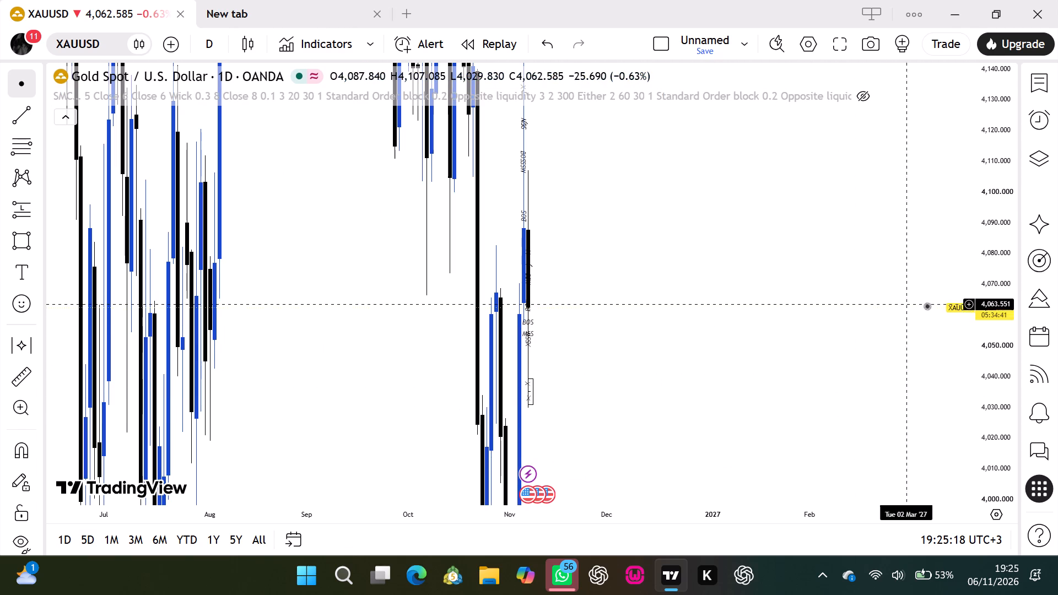
scroll(1003, 312, down, 20)
scroll(1003, 312, down, 4)
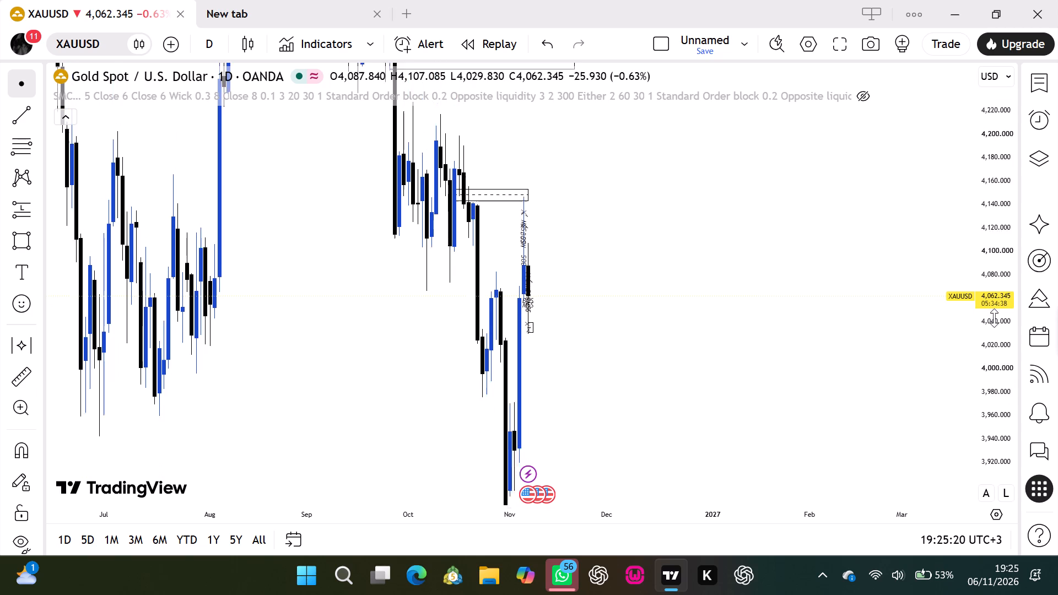
scroll(994, 318, down, 4)
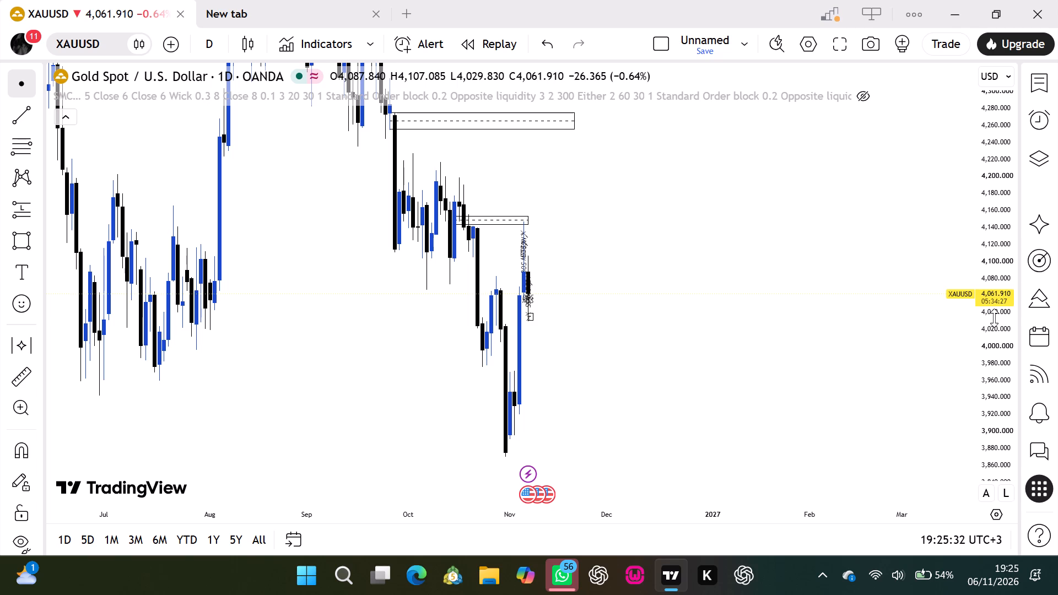
Delete the rectangle zone between about 4,255.8 and 4,275.7 that starts on 25 September.
drag(272, 310, 303, 390)
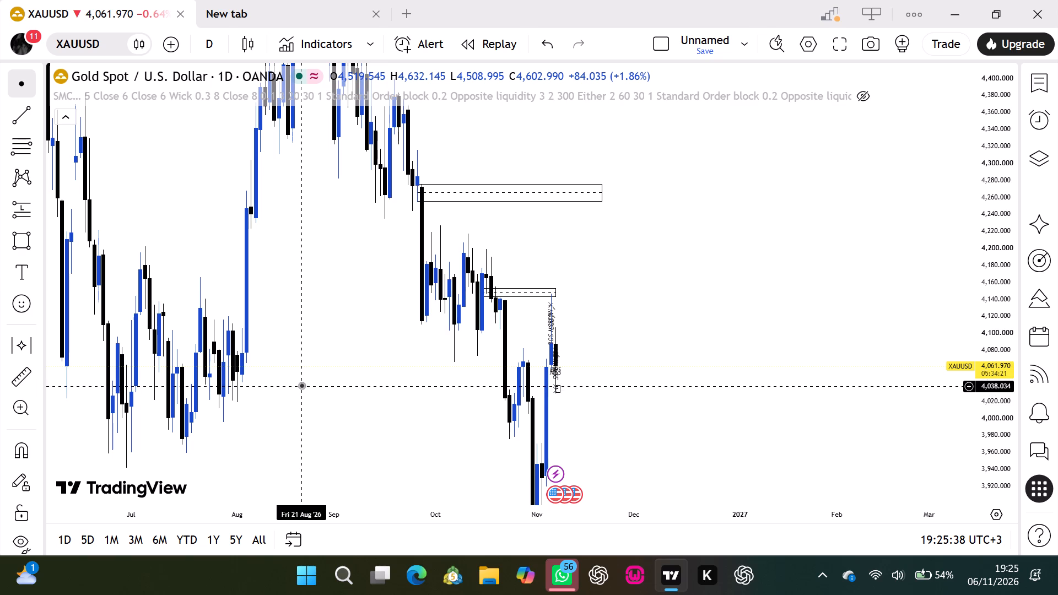
click(565, 186)
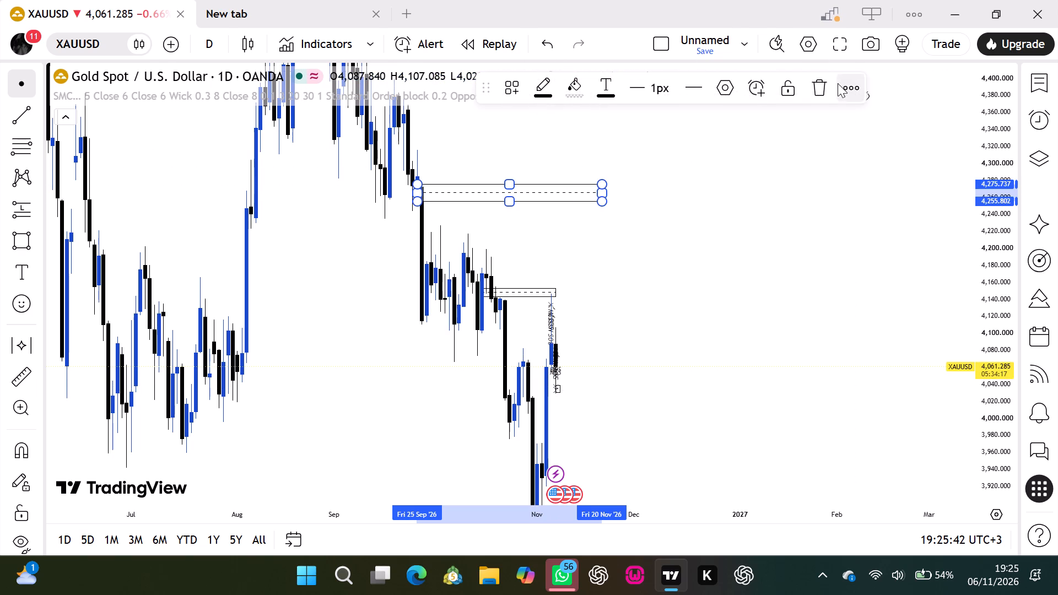
click(811, 90)
Examine the daily price structure across 2026, from the early-year highs to the November low.
drag(598, 176, 601, 186)
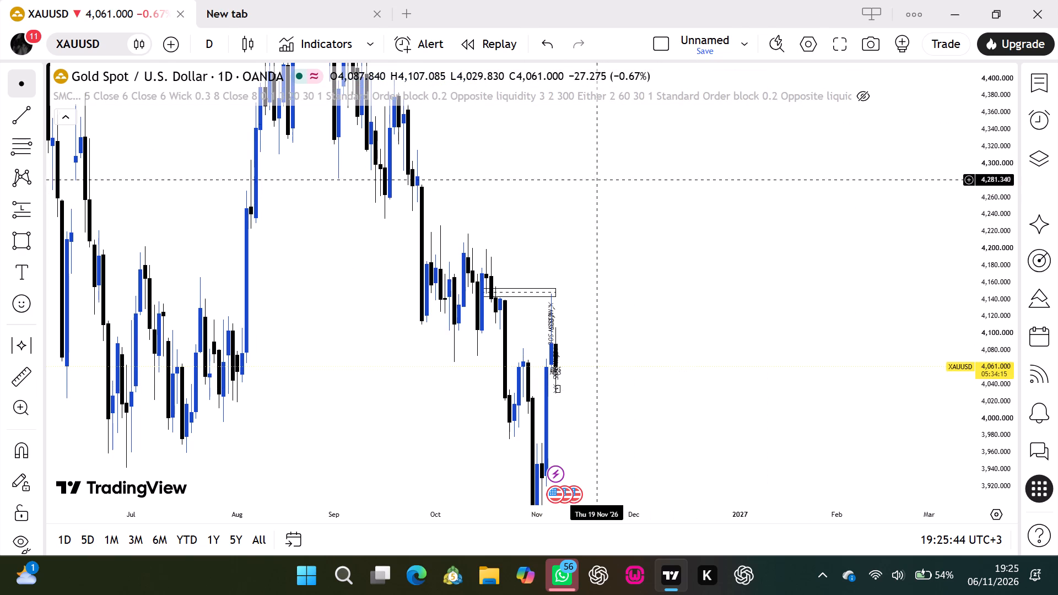
drag(601, 186, 617, 223)
scroll(617, 223, down, 4)
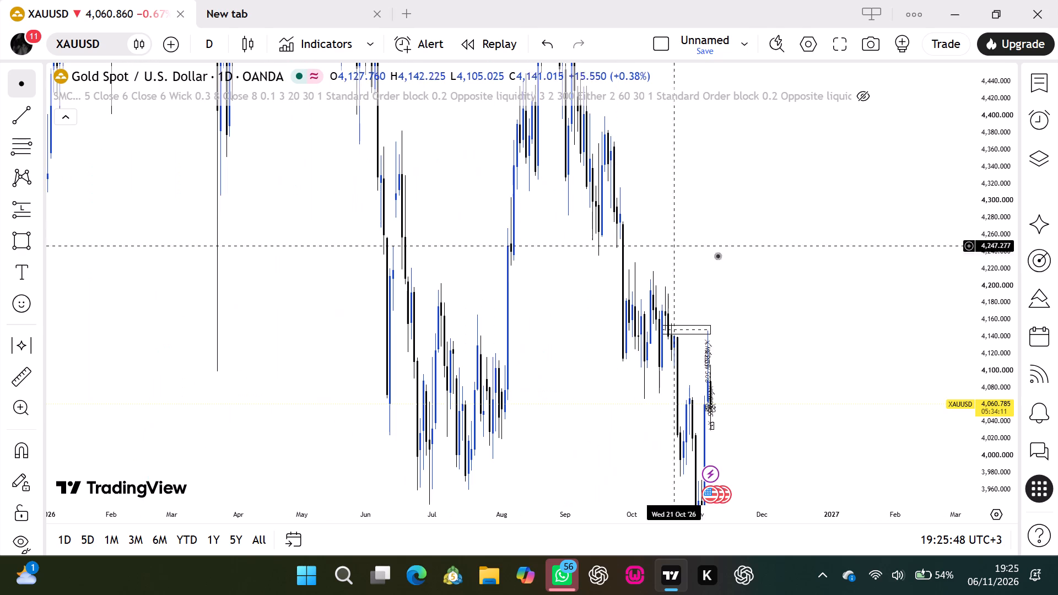
drag(790, 264, 729, 116)
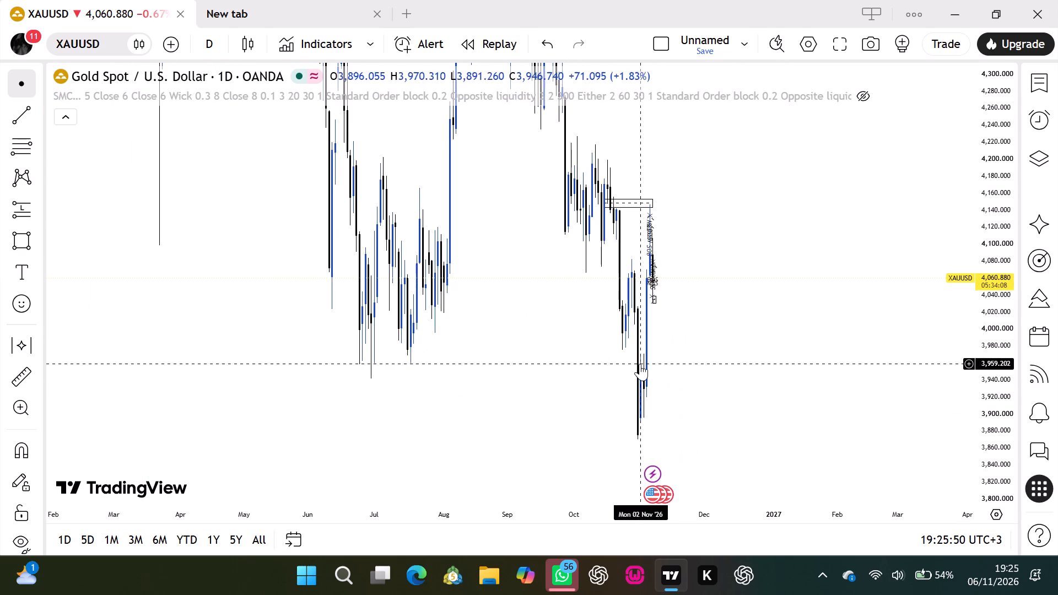
scroll(757, 356, up, 5)
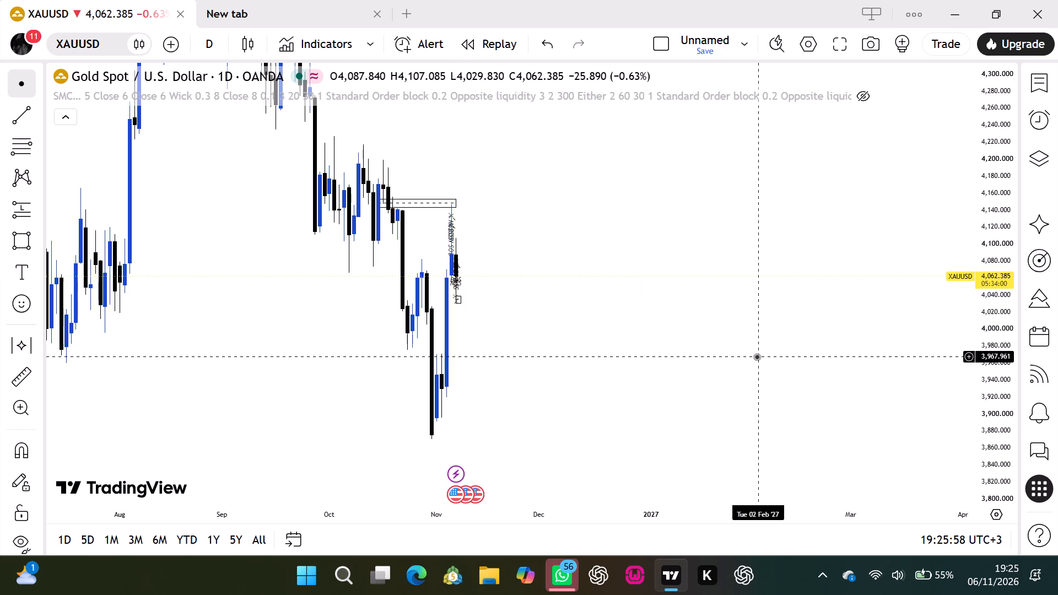
scroll(757, 356, down, 1)
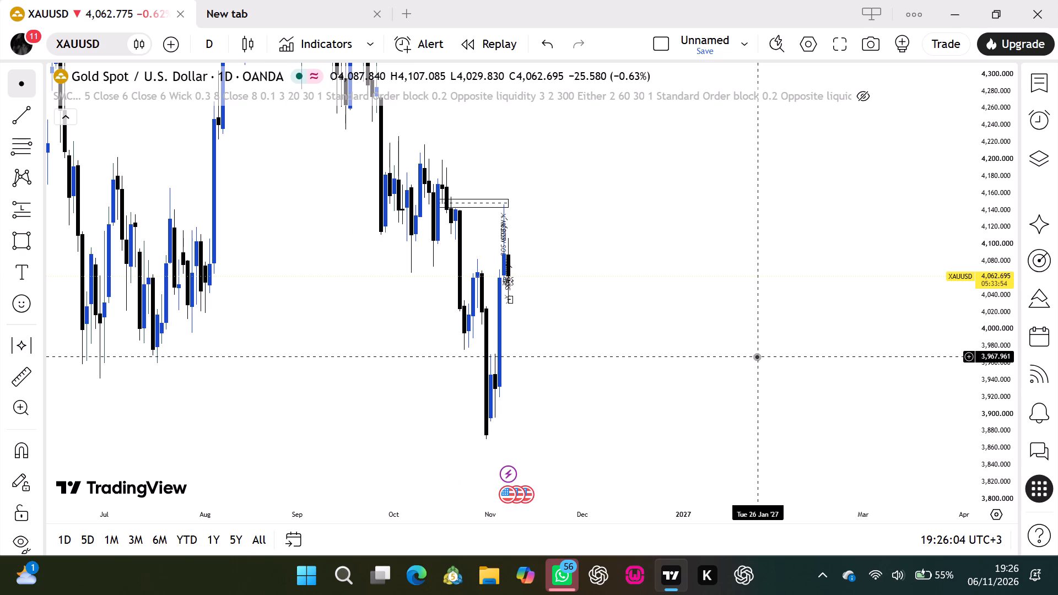
scroll(757, 356, down, 2)
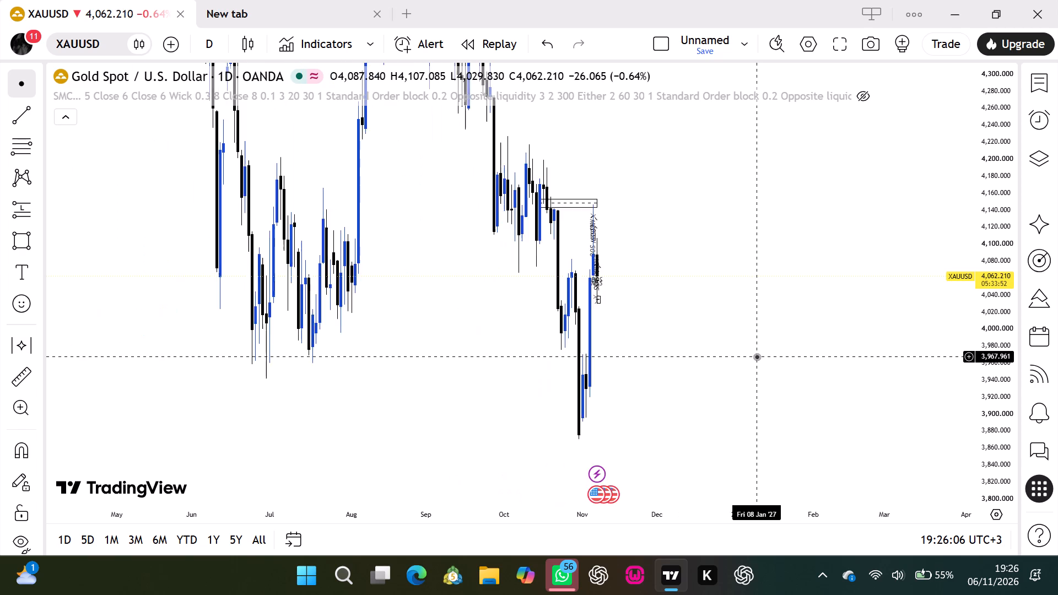
scroll(757, 356, down, 2)
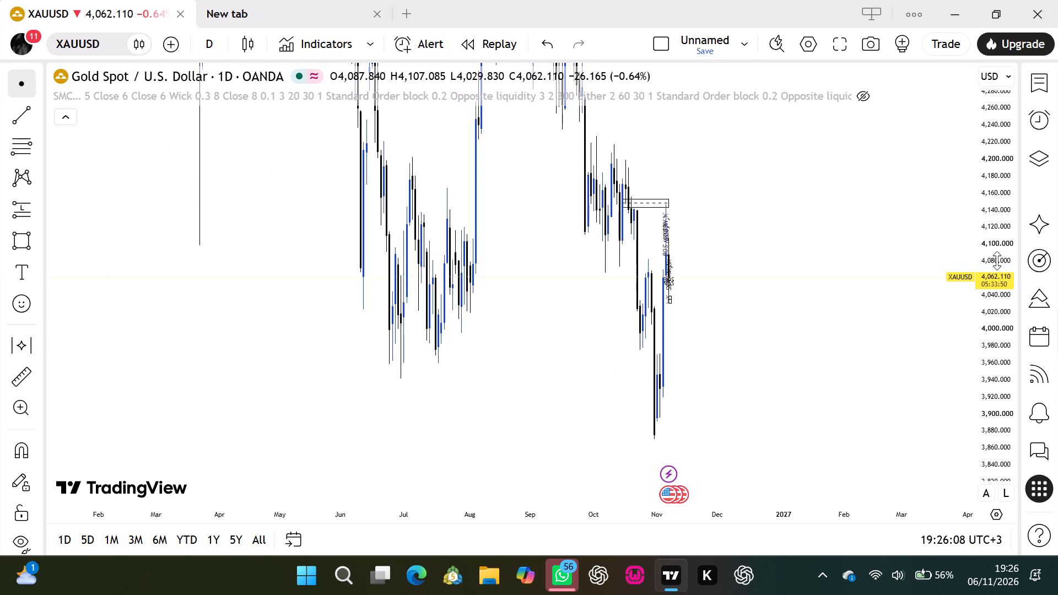
scroll(997, 261, down, 18)
scroll(995, 263, down, 5)
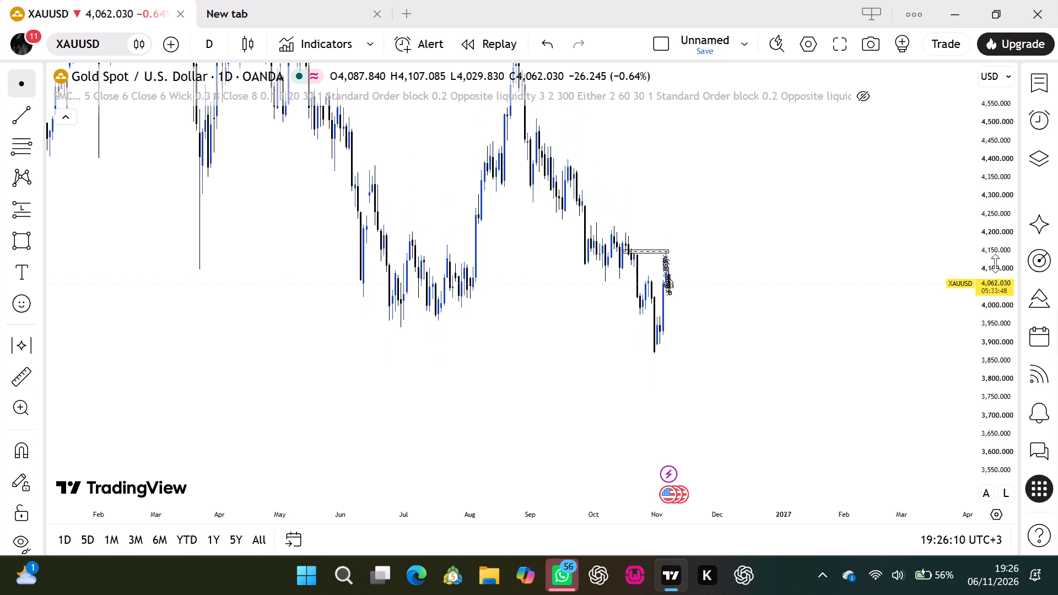
drag(884, 257, 872, 426)
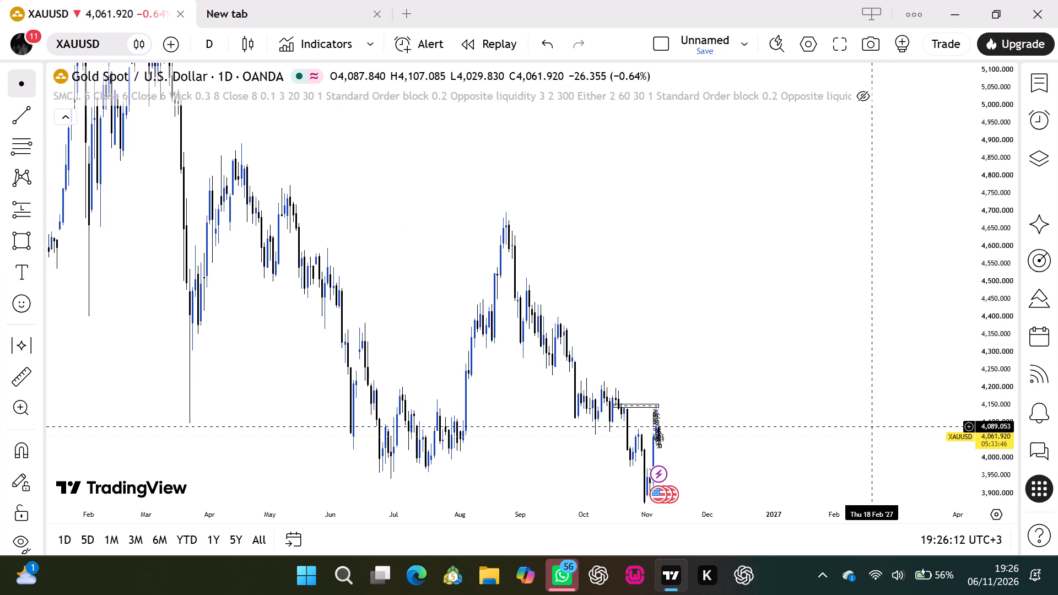
drag(872, 426, 1057, 494)
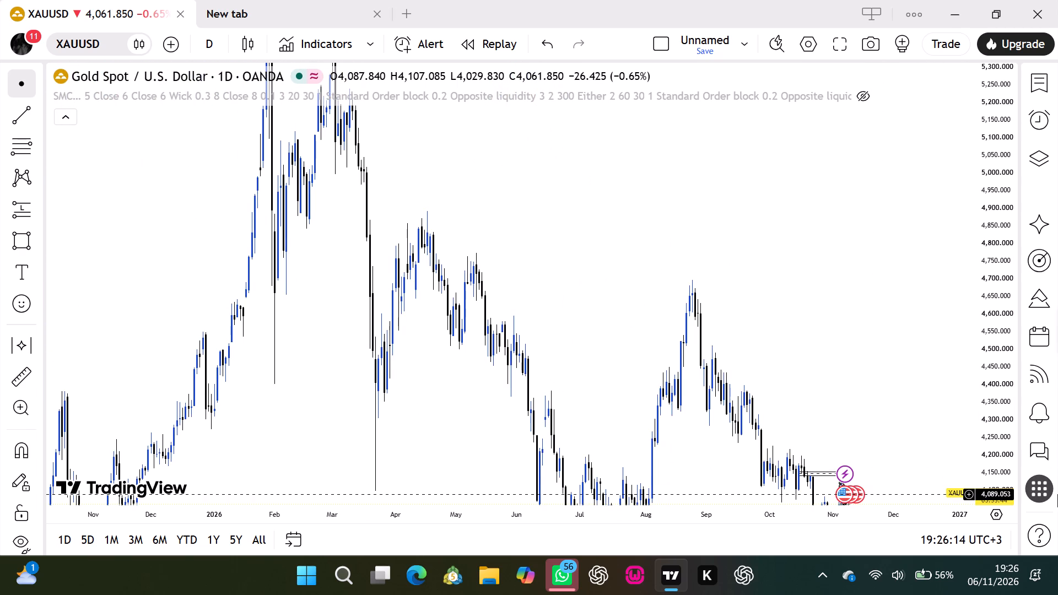
drag(1057, 494, 1045, 367)
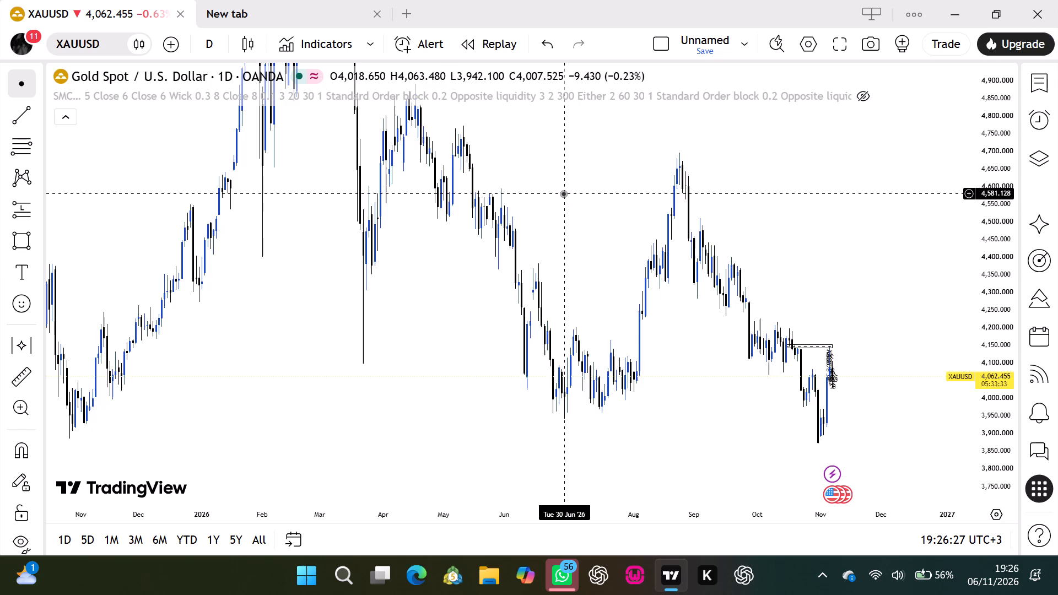
drag(563, 193, 590, 257)
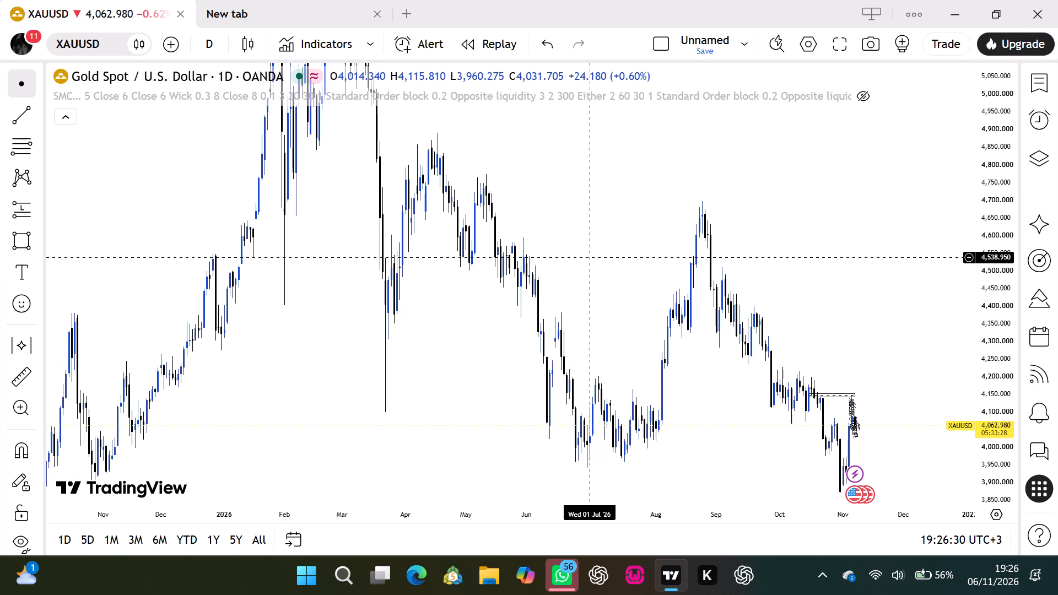
drag(590, 257, 590, 257)
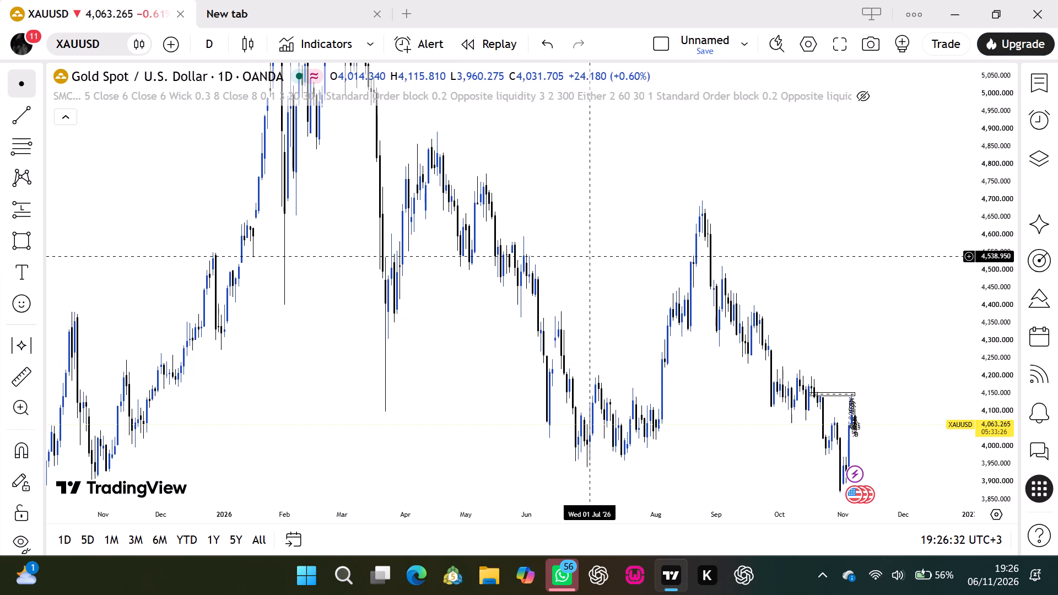
drag(590, 257, 402, 185)
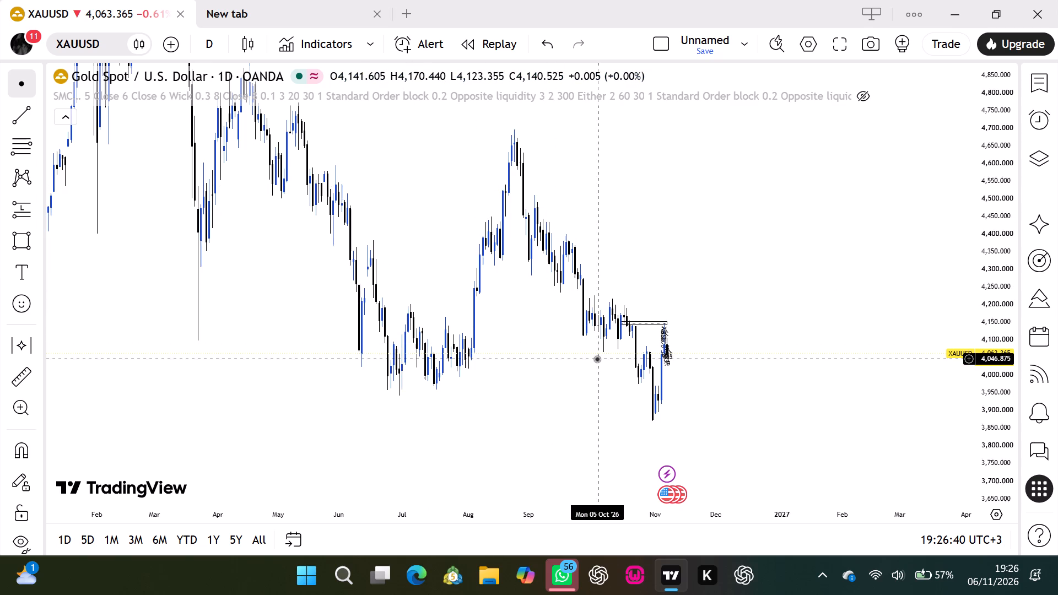
drag(597, 359, 529, 361)
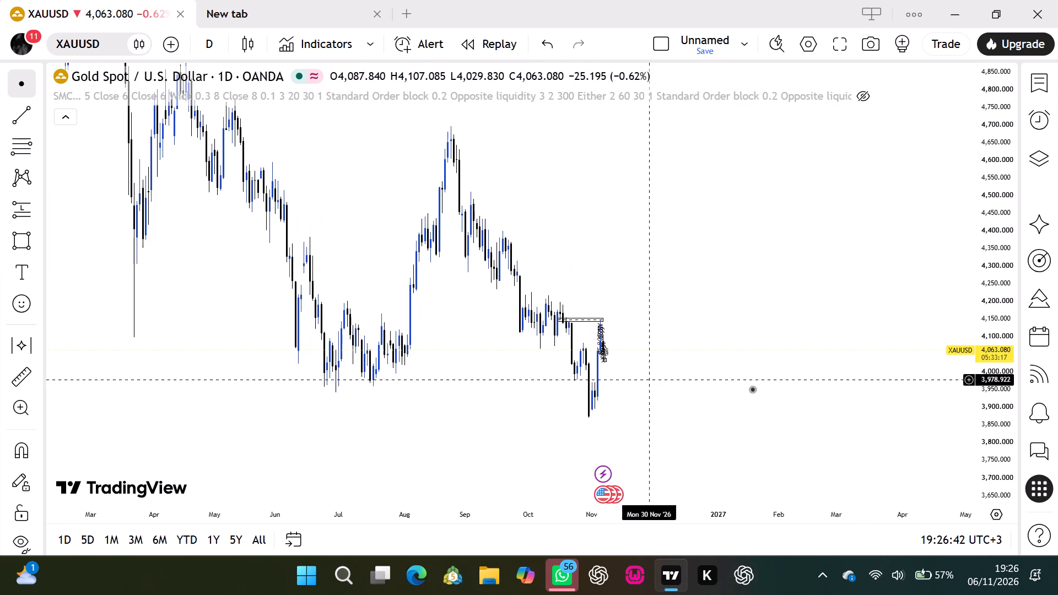
Delete the rectangle zone between about 4,143.6 and 4,153.5 spanning 15 October to 6 November.
scroll(794, 396, up, 3)
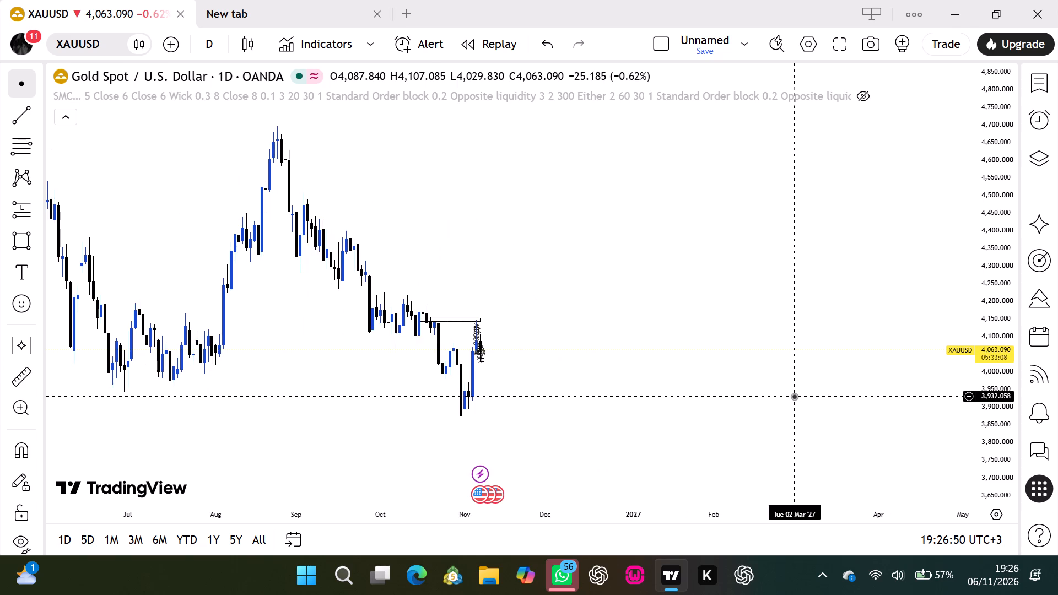
scroll(1000, 348, up, 6)
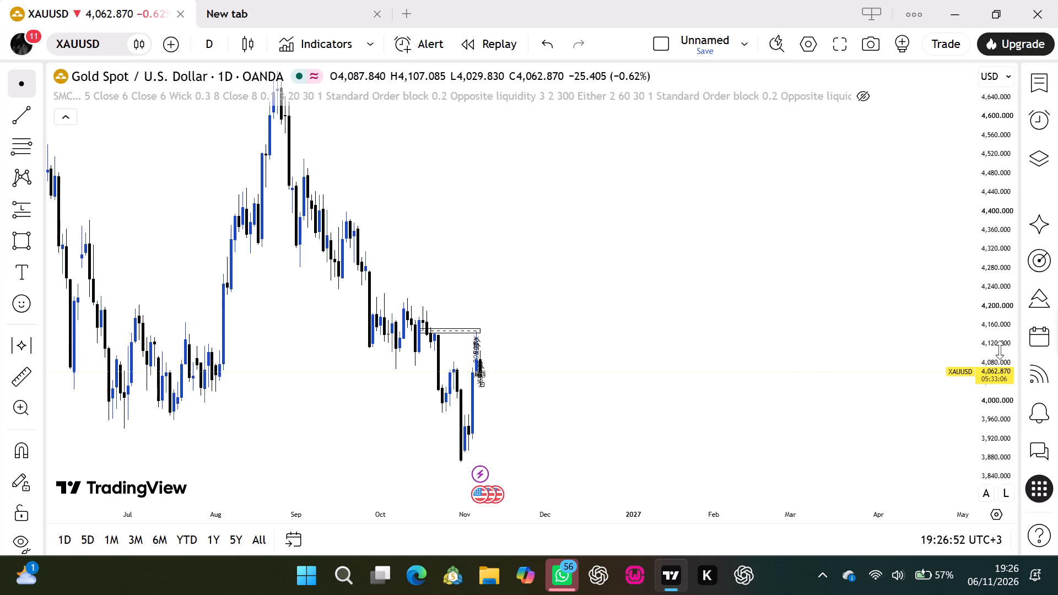
scroll(1000, 350, up, 5)
click(476, 338)
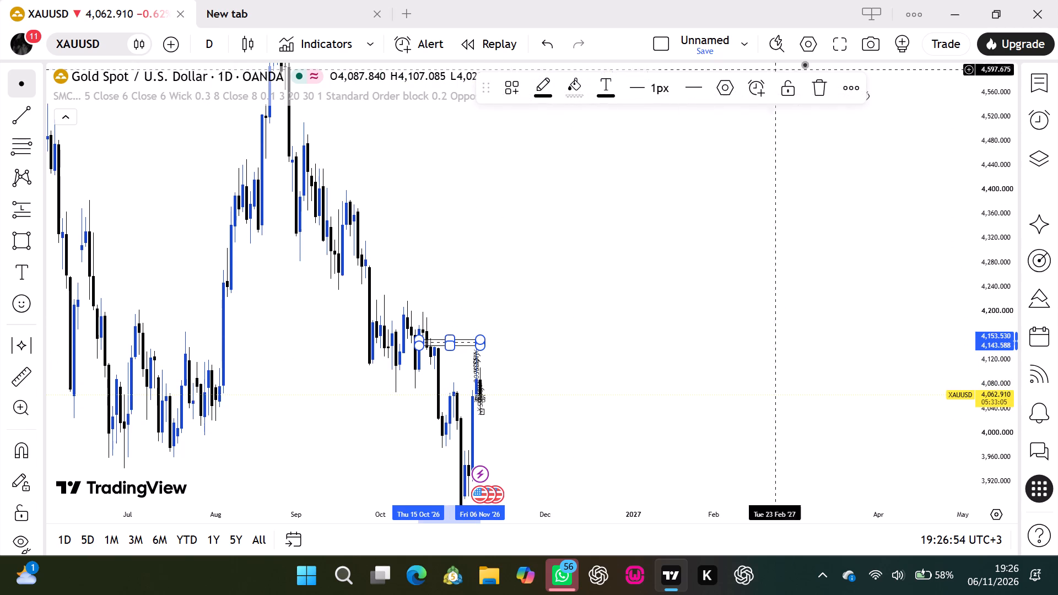
click(817, 91)
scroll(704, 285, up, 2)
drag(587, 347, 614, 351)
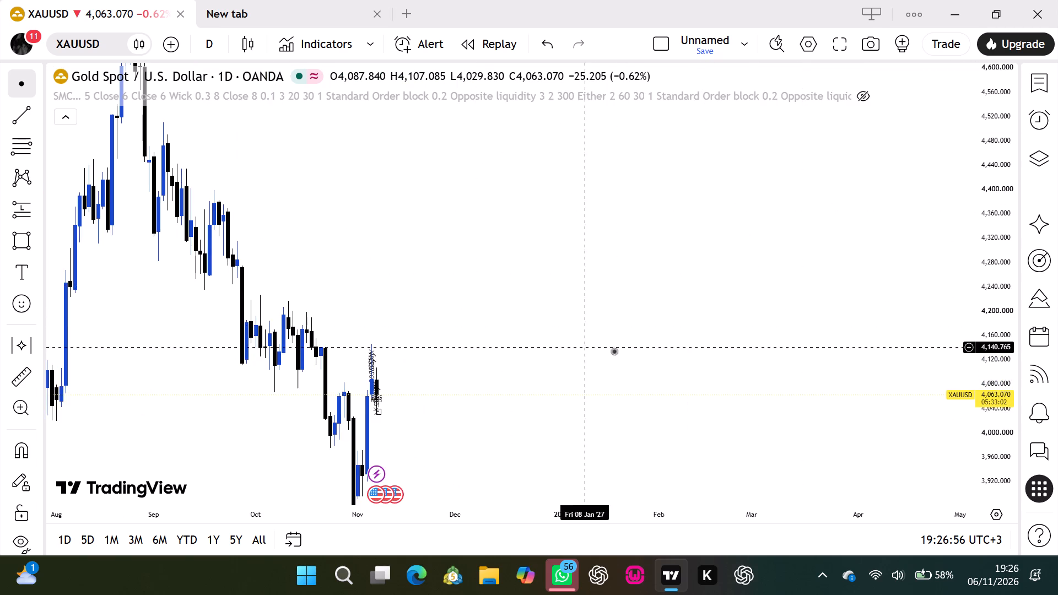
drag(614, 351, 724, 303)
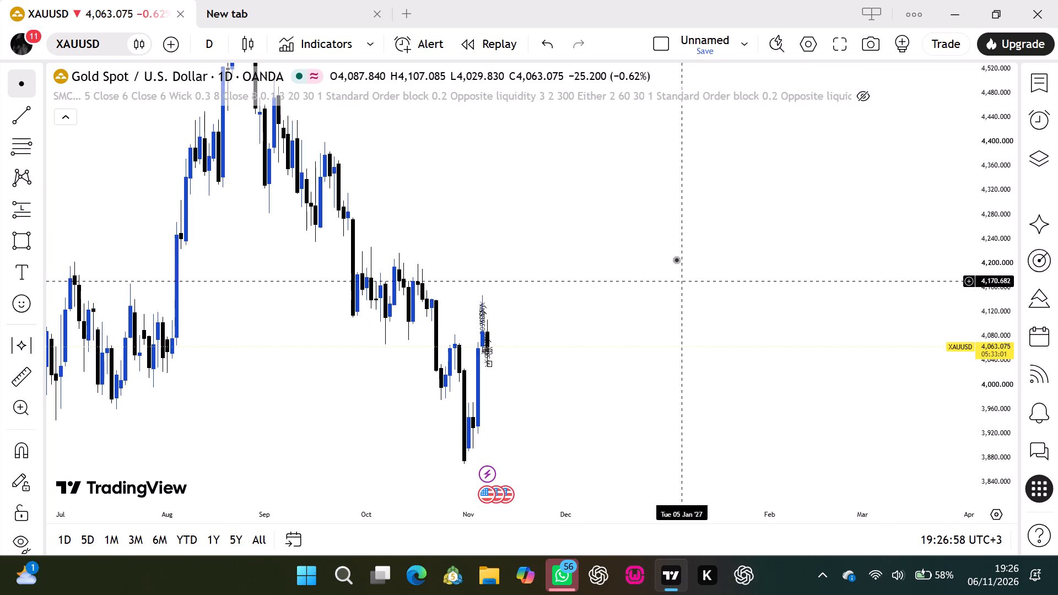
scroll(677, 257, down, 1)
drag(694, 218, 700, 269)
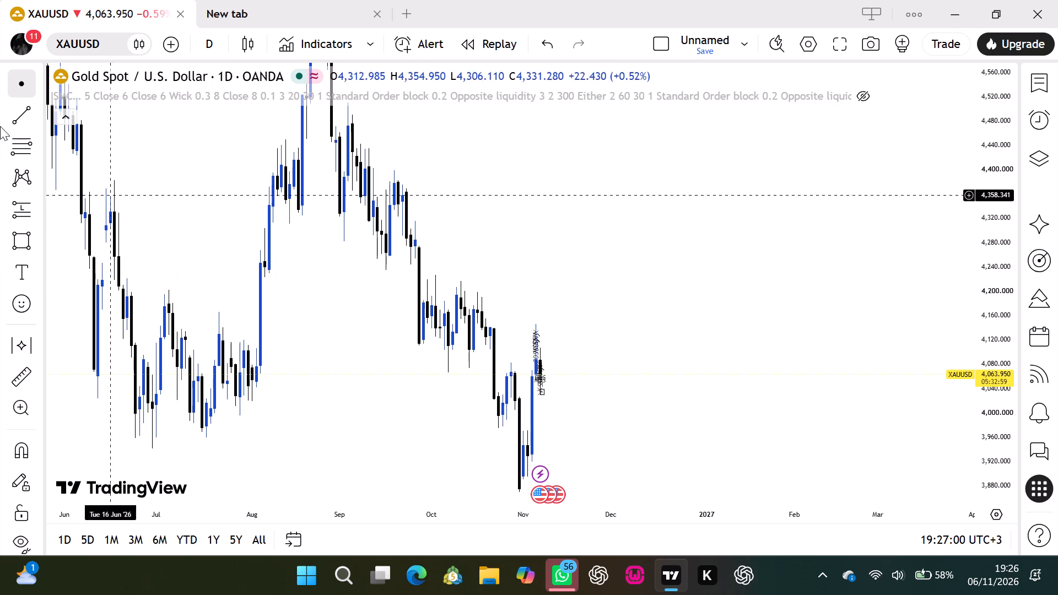
Draw a horizontal trend line at about 4,066 from 7 to 22 October and apply the BOS template to it.
click(6, 113)
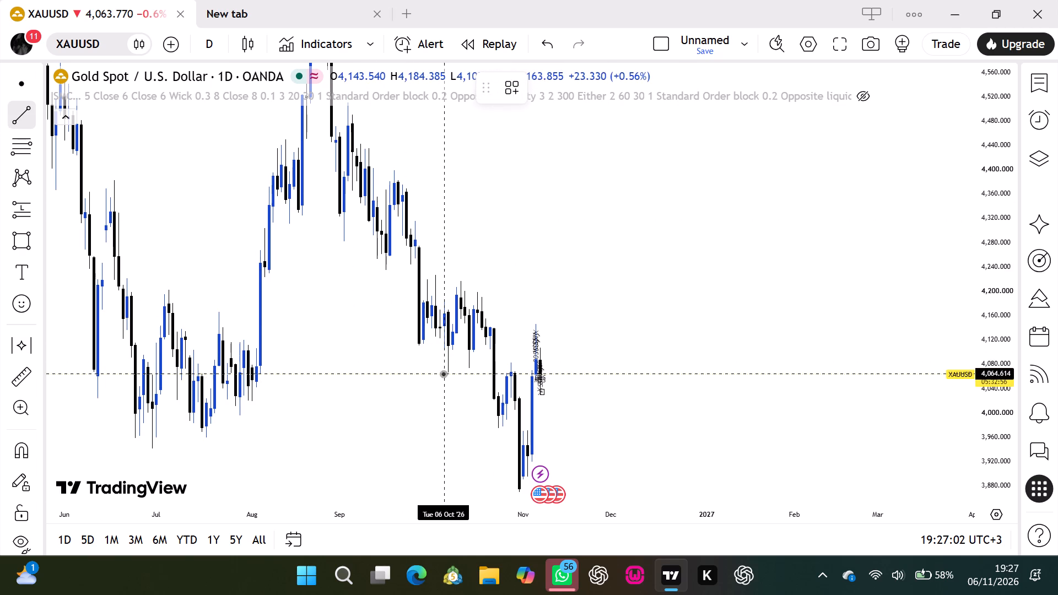
click(447, 373)
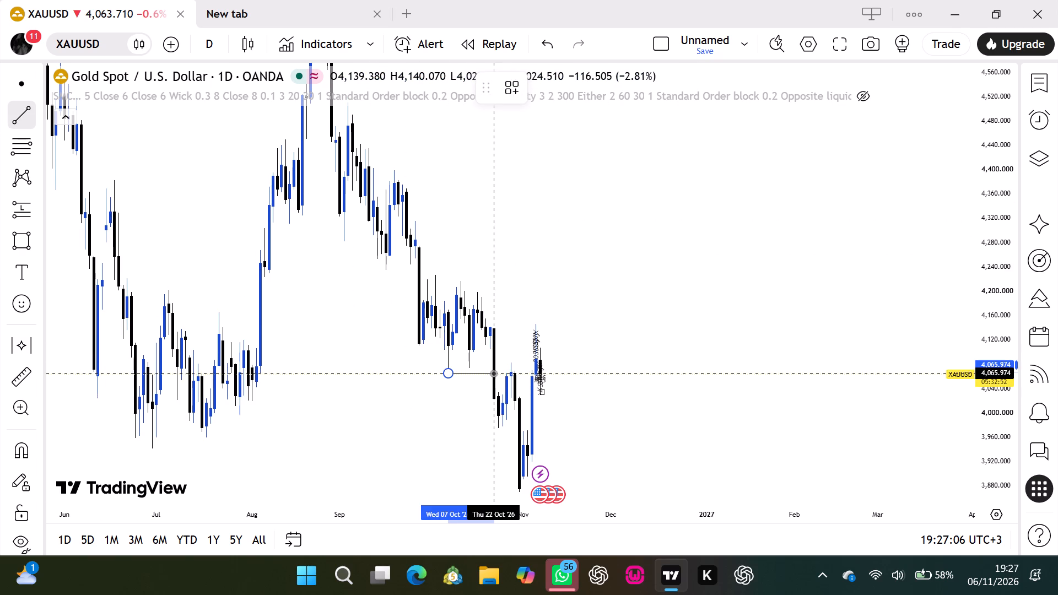
click(493, 373)
click(501, 86)
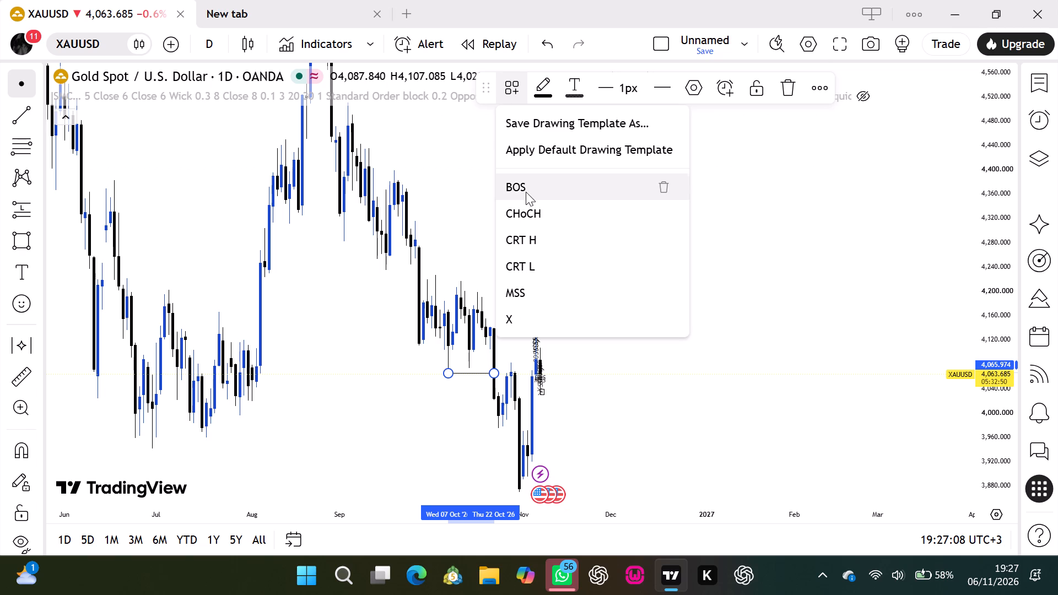
click(526, 192)
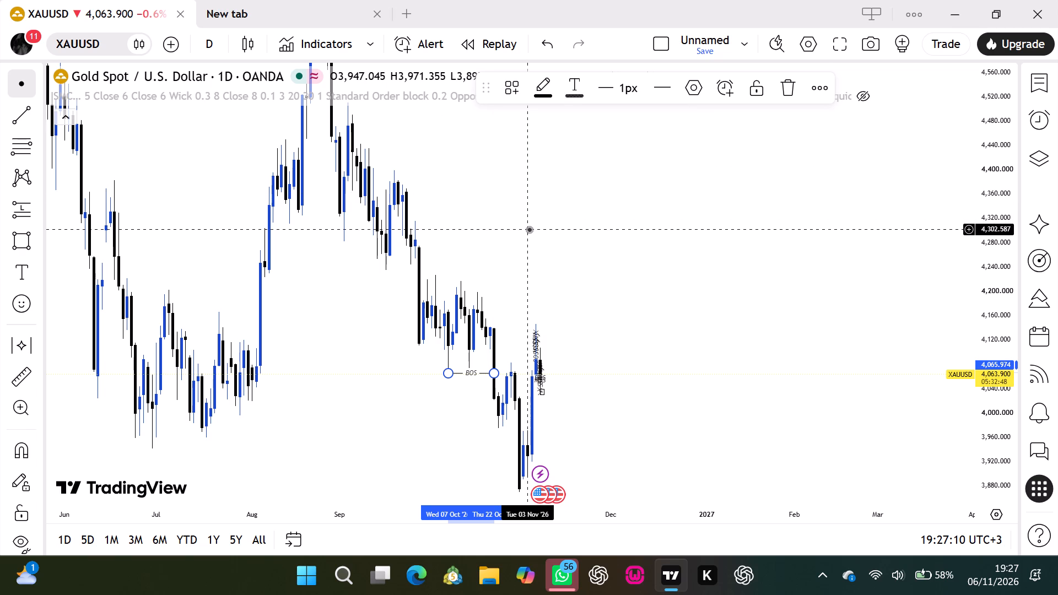
click(529, 229)
scroll(898, 304, up, 1)
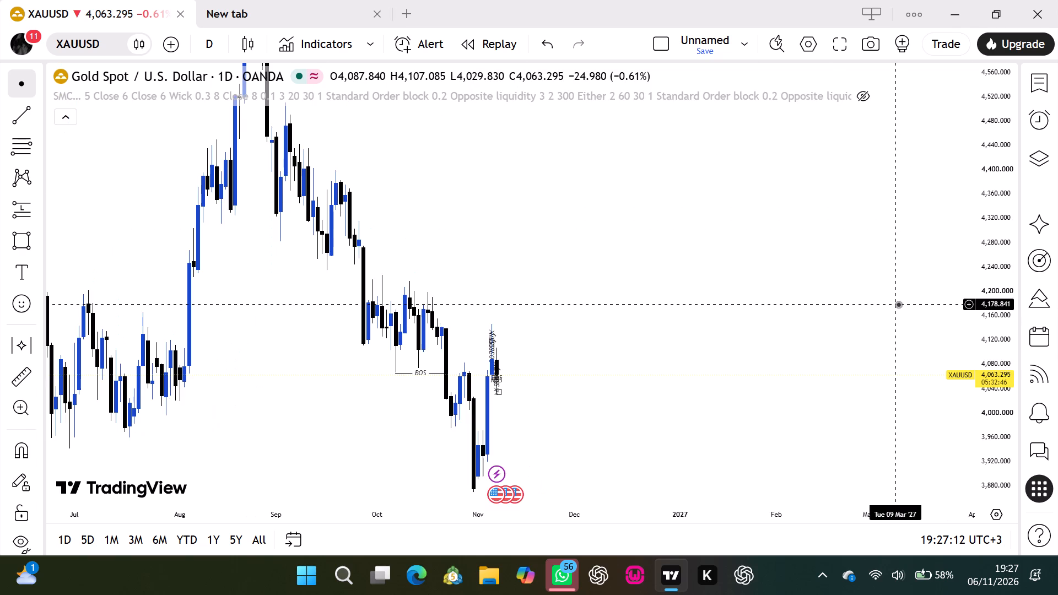
click(449, 375)
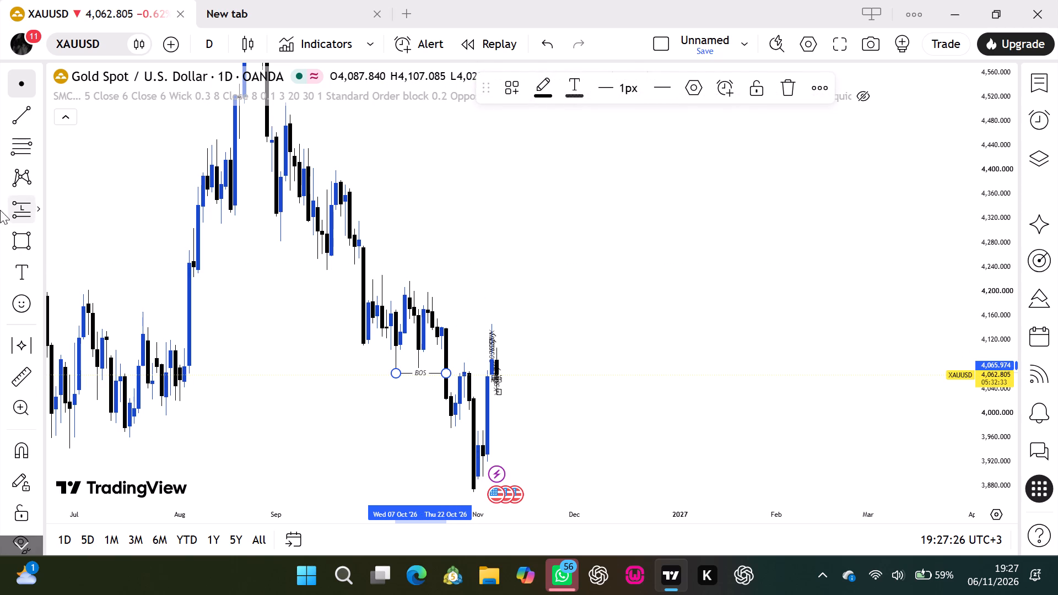
Draw a rectangle zone from 21 October to 17 November between about 4,140.8 and 4,105.4.
click(11, 237)
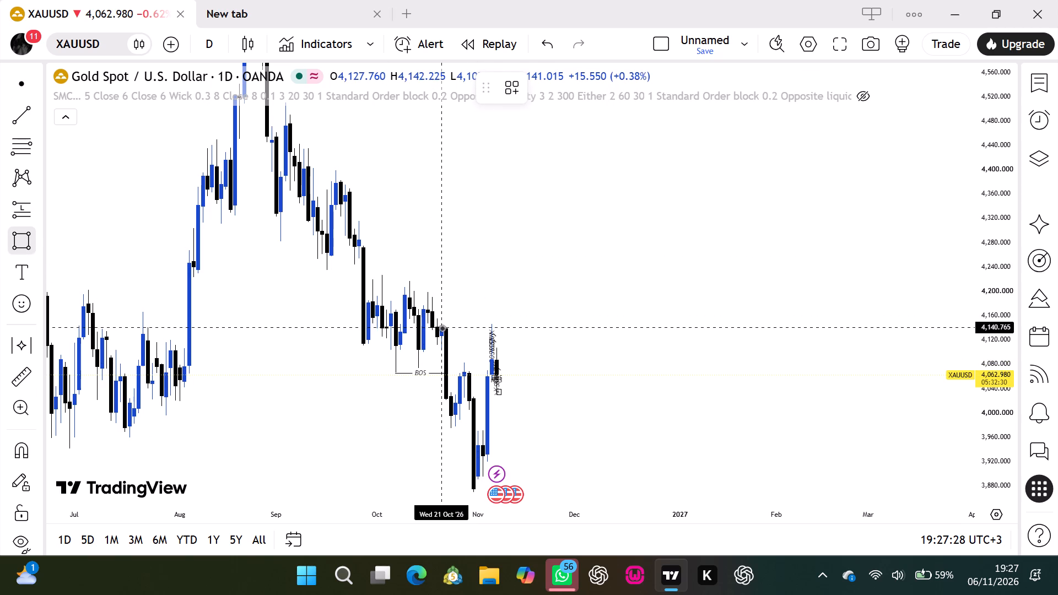
click(441, 327)
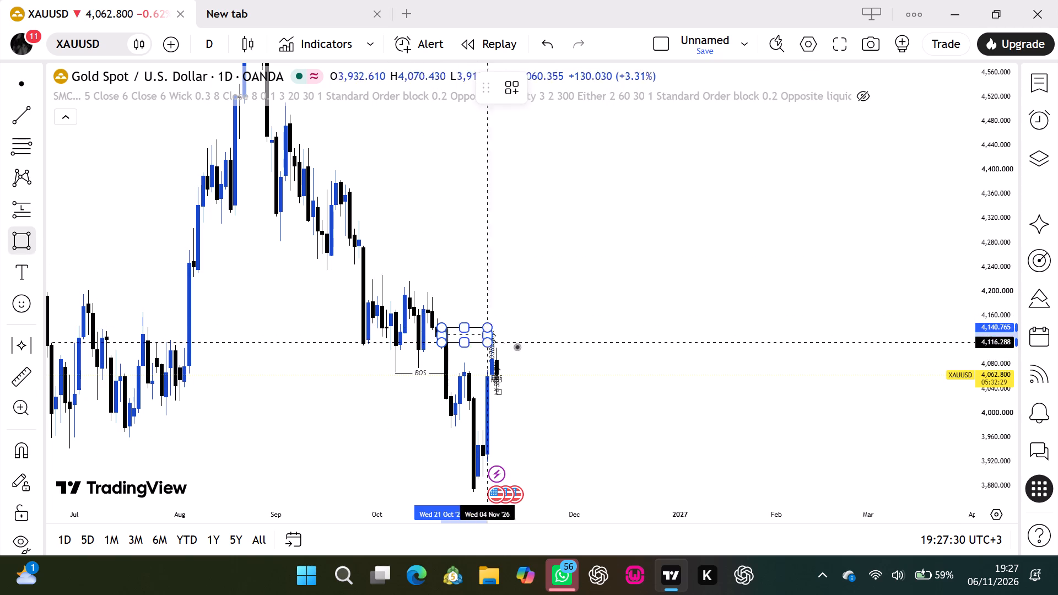
click(531, 348)
click(532, 378)
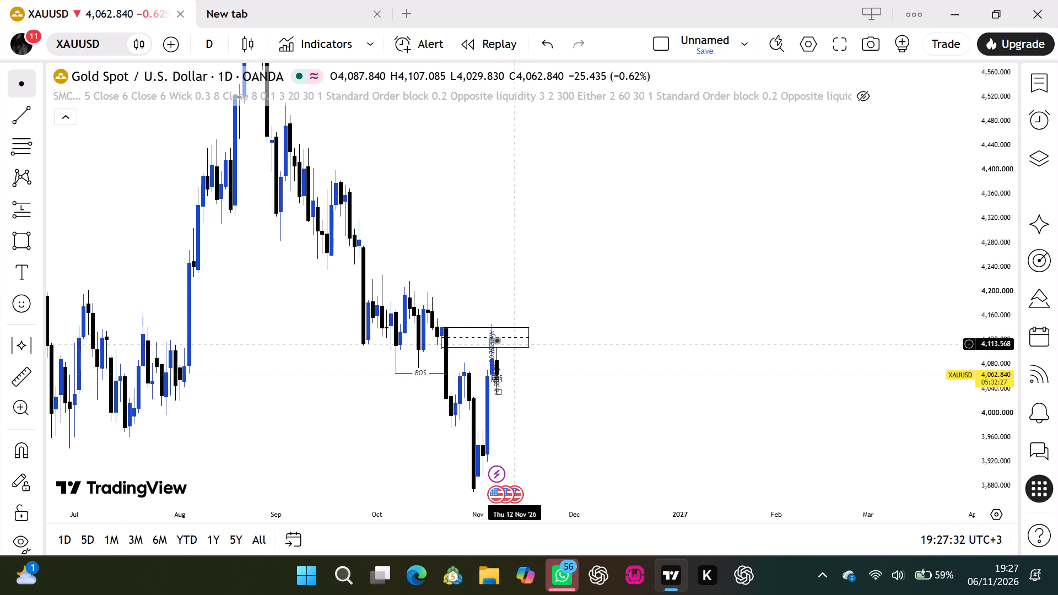
click(484, 347)
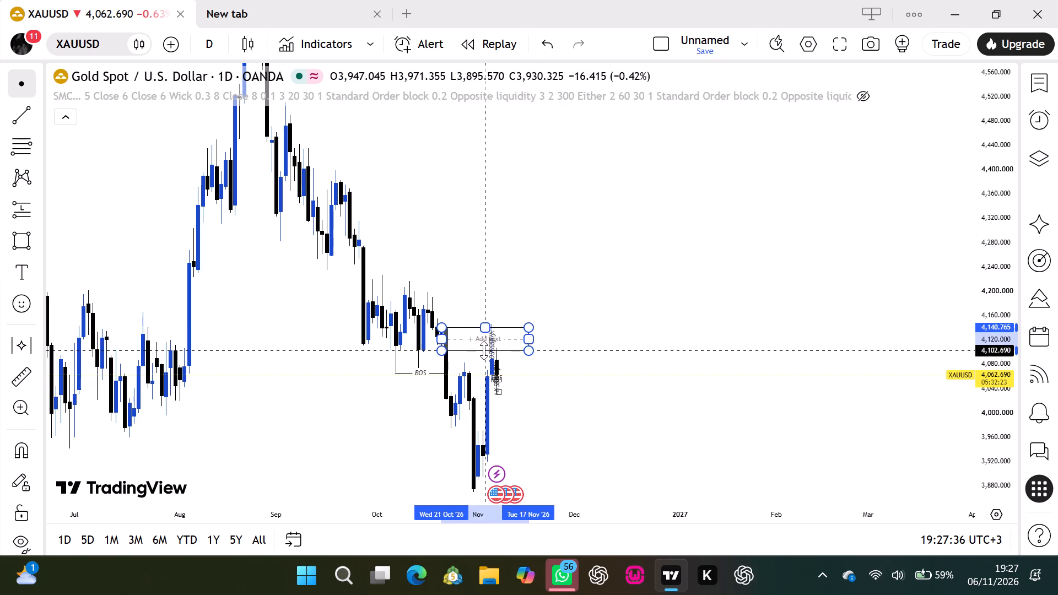
click(565, 381)
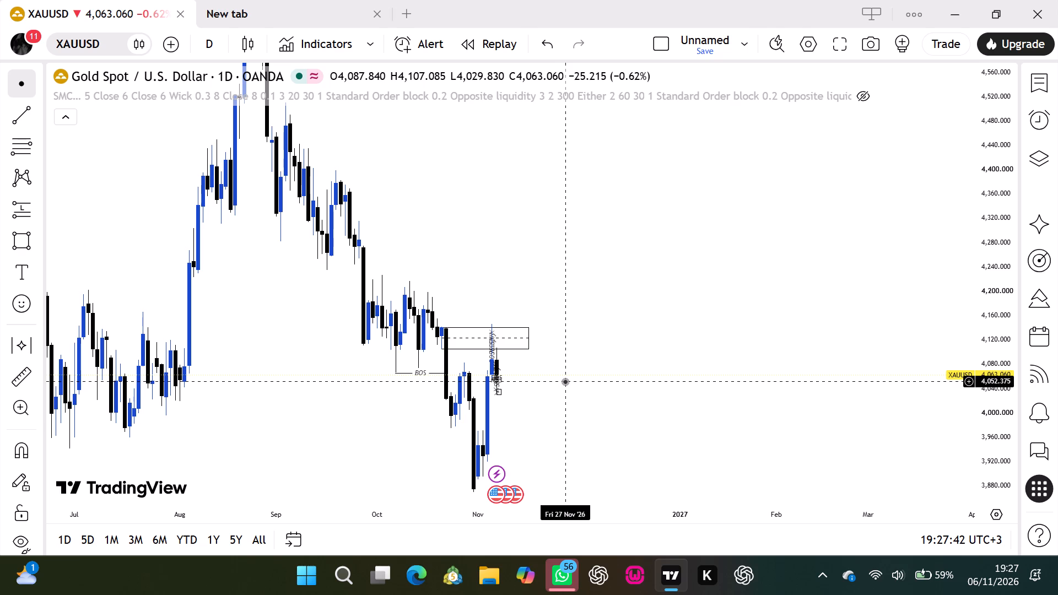
Draw a horizontal trend line at about 3,870.2 from the 30 October low to 2 December.
drag(603, 425, 603, 424)
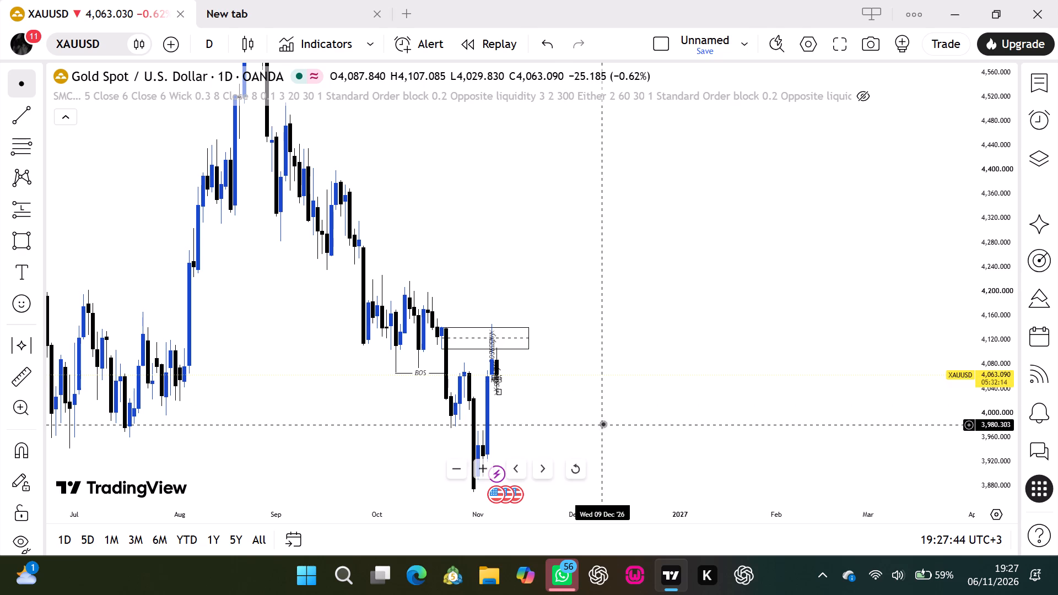
drag(603, 424, 598, 306)
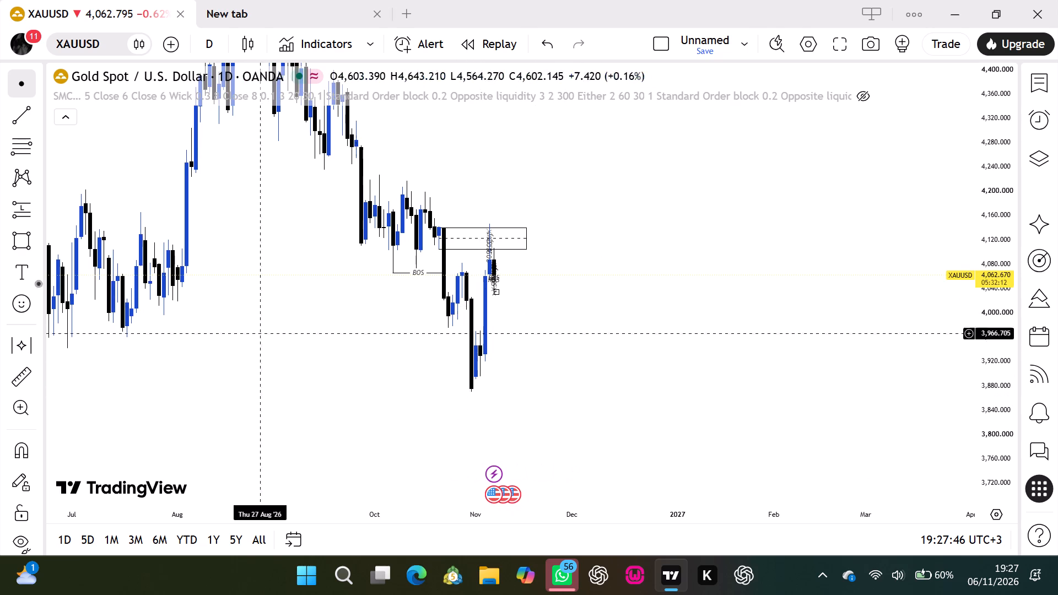
click(21, 115)
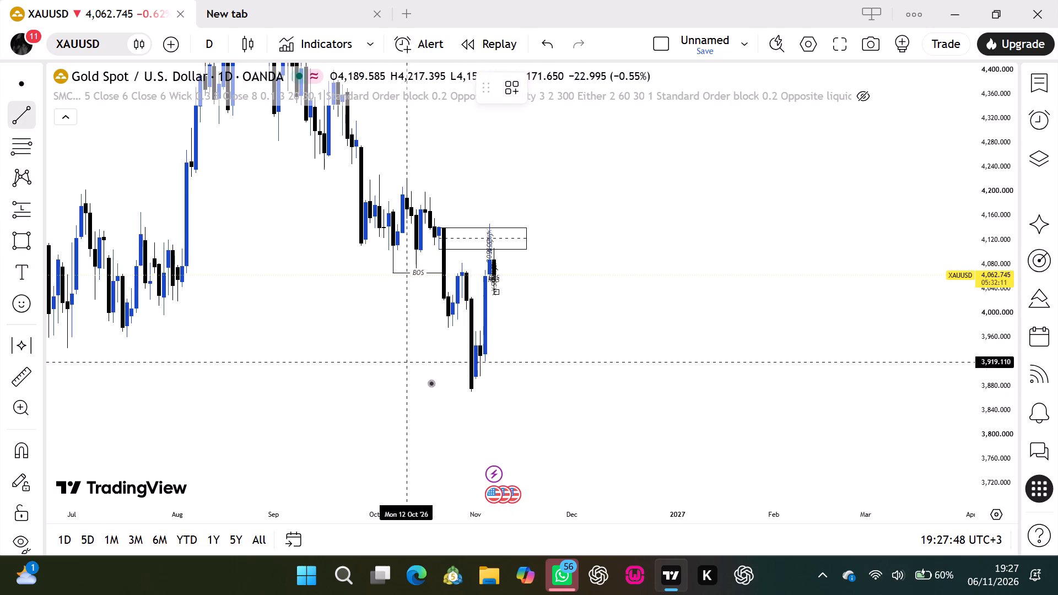
click(471, 392)
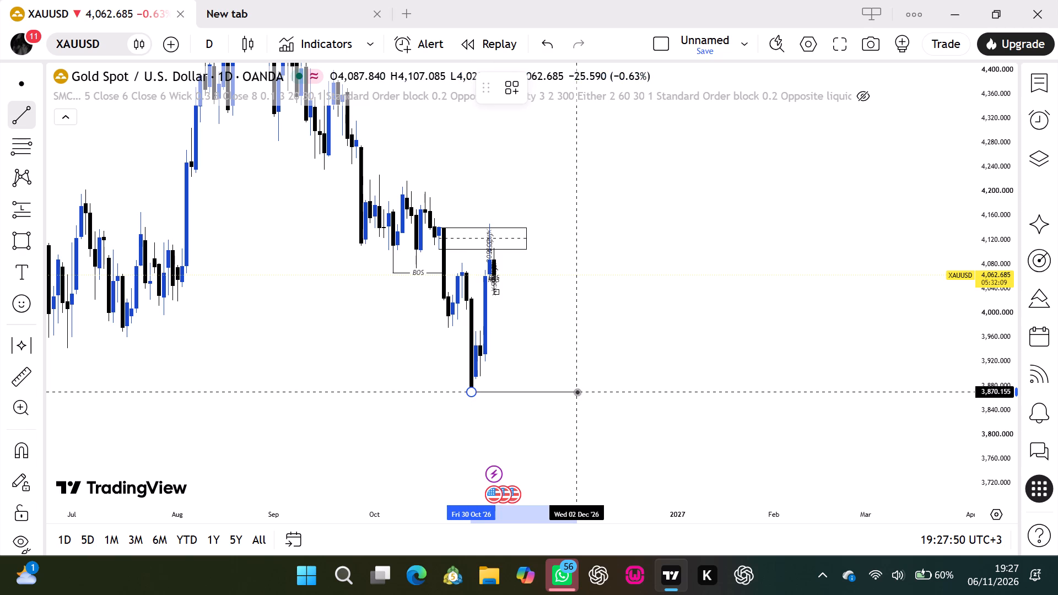
click(577, 392)
click(613, 314)
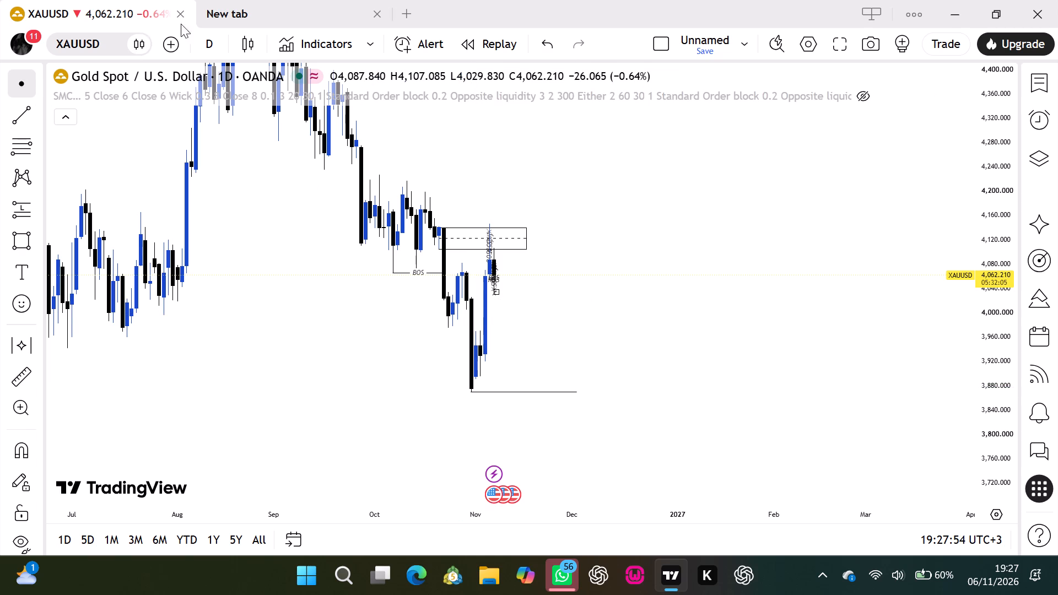
Switch the XAUUSD chart to the 1-hour timeframe.
click(199, 42)
scroll(199, 42, down, 1)
scroll(258, 319, down, 2)
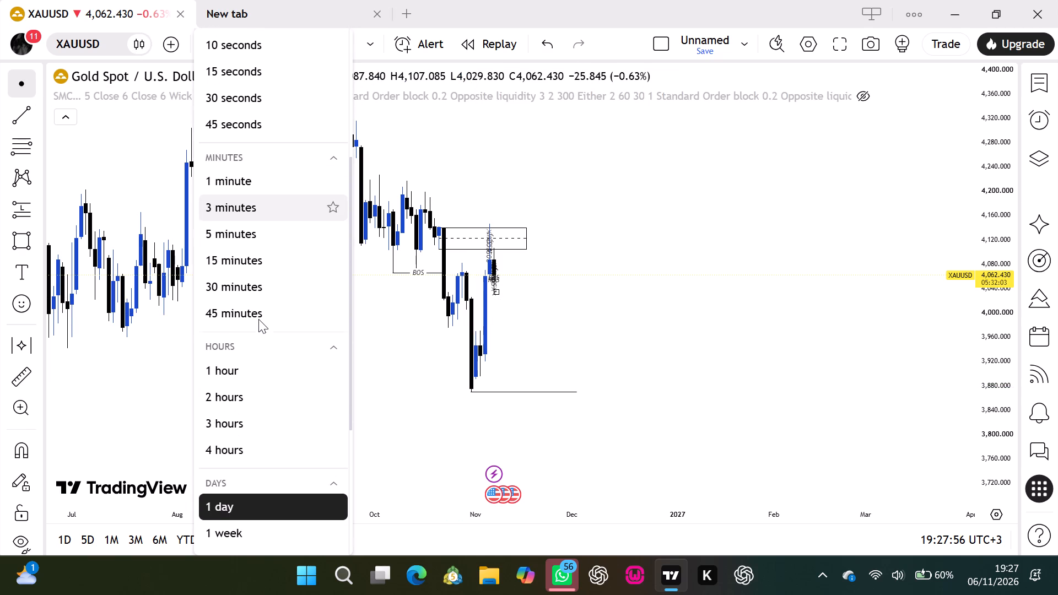
click(227, 365)
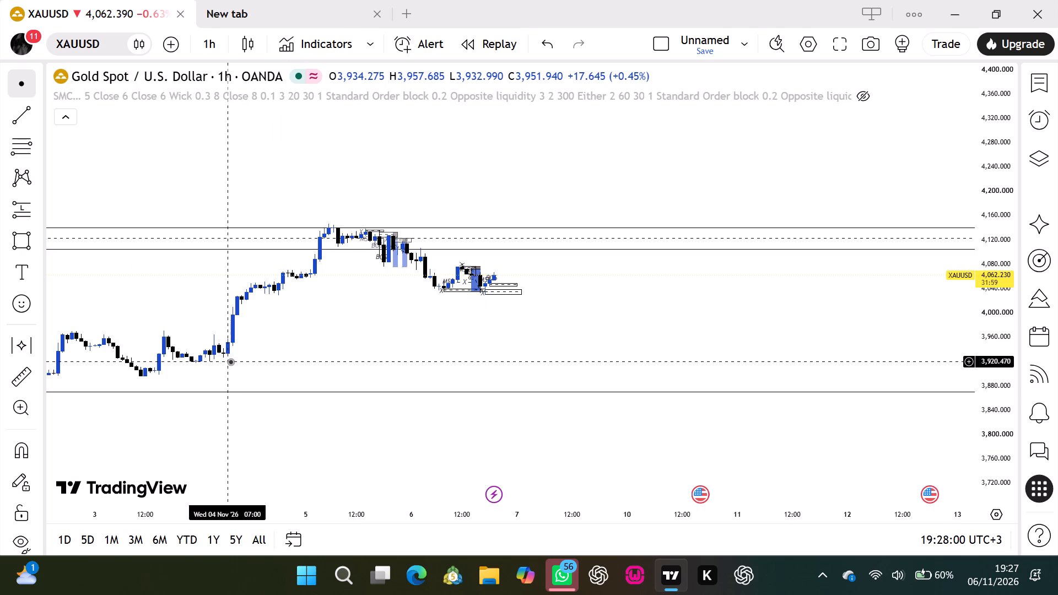
Shorten the rectangle zone between 4,105.4 and 4,140.8 so it ends on 11 November at about 03:00.
drag(644, 349, 324, 398)
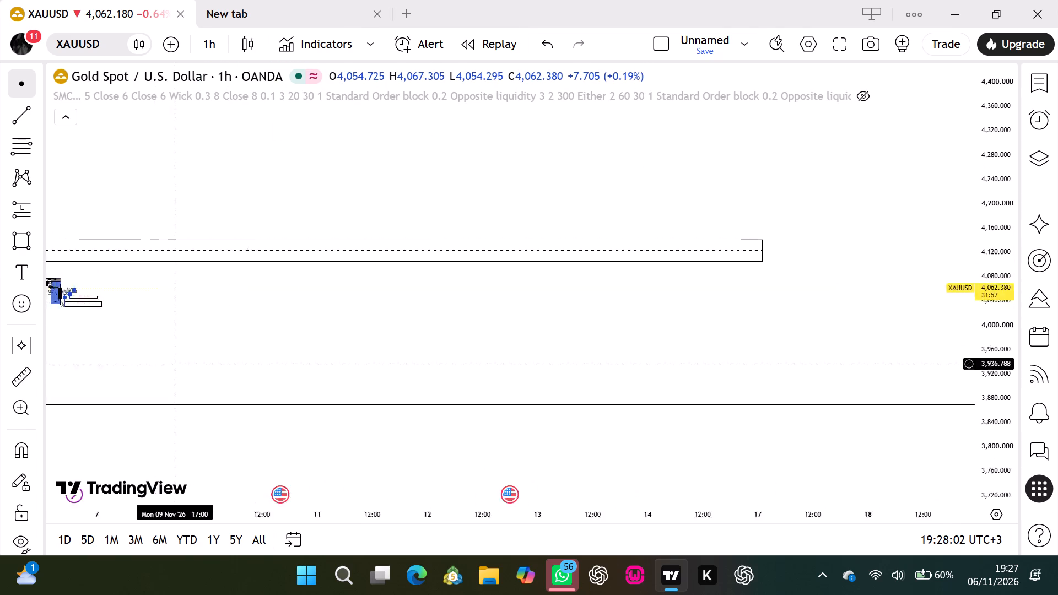
drag(324, 398, 217, 362)
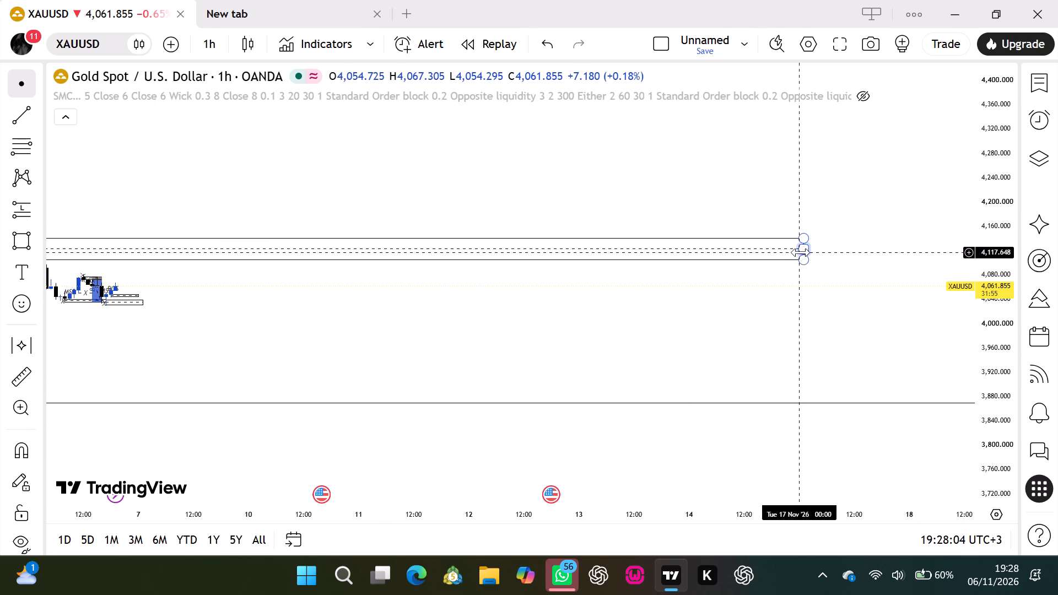
drag(801, 251, 372, 261)
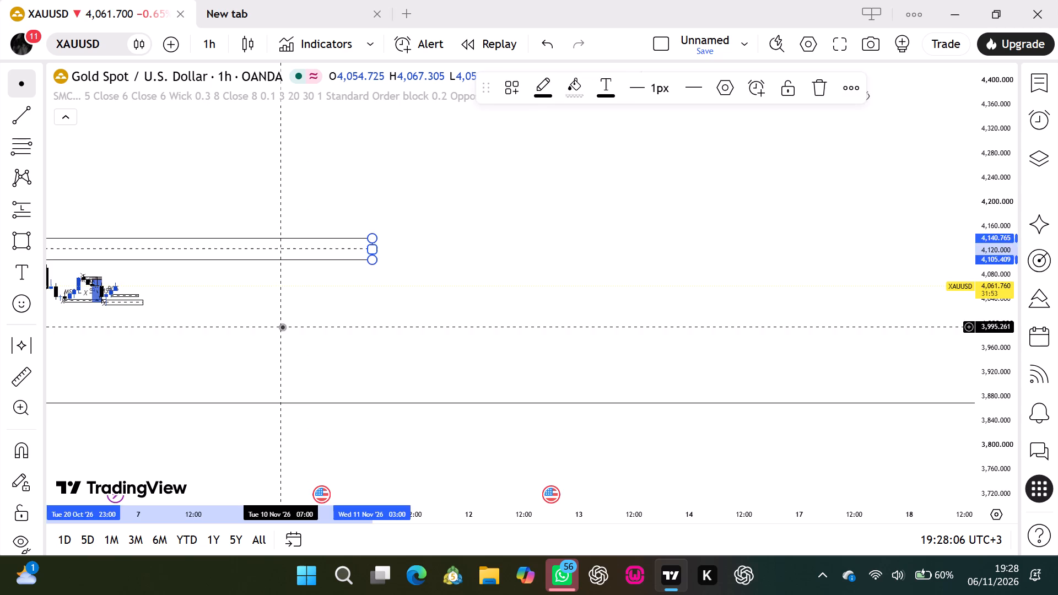
Examine the 1-hour price action from the early-November lows up to the daily zone and the decline after it.
drag(282, 327, 645, 382)
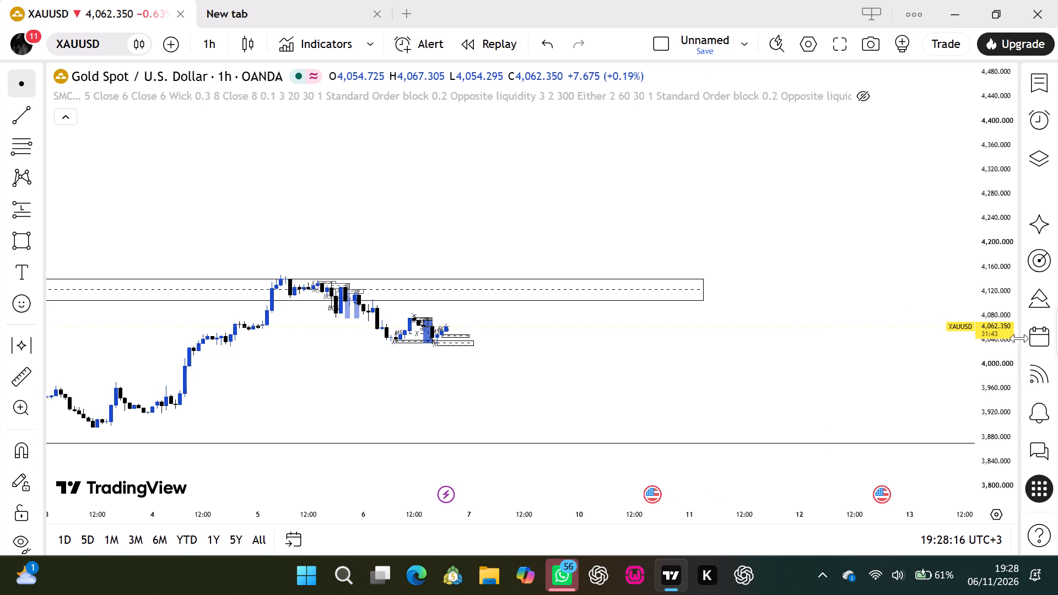
scroll(1006, 340, up, 7)
scroll(1005, 340, up, 15)
scroll(1005, 340, up, 6)
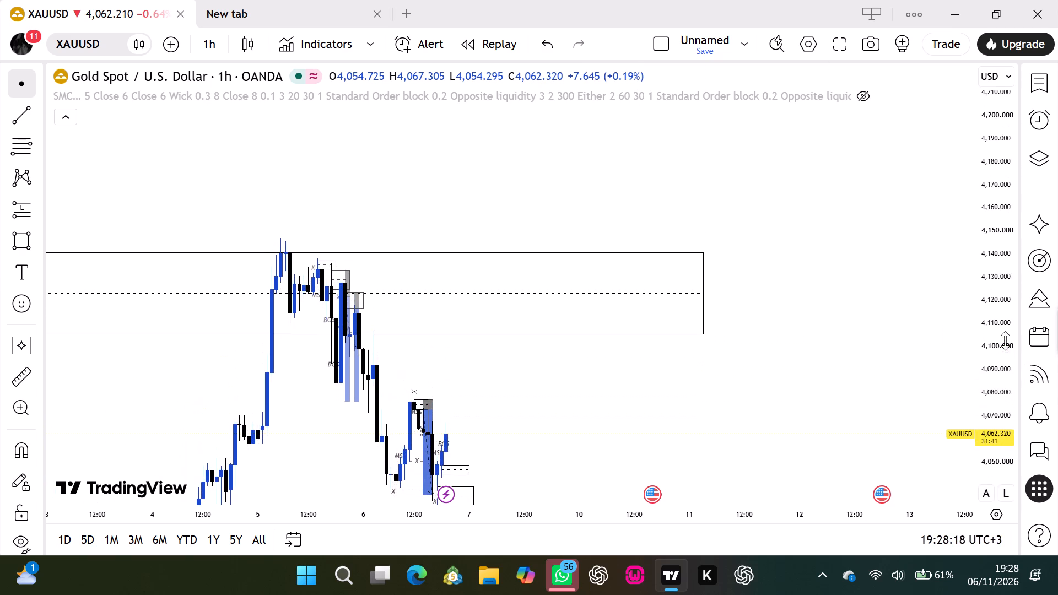
drag(737, 418, 754, 300)
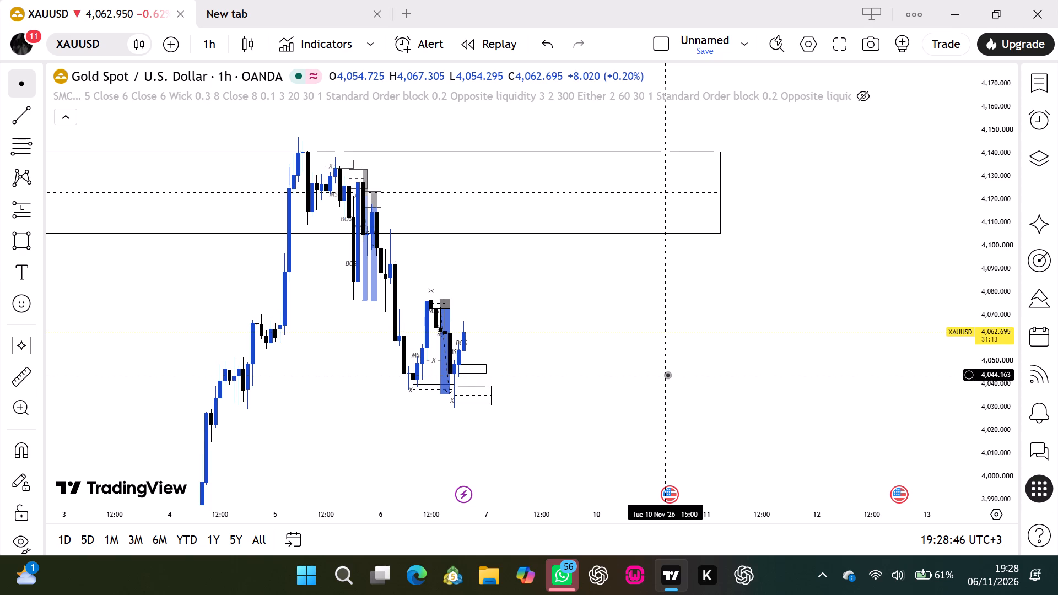
drag(668, 383, 697, 79)
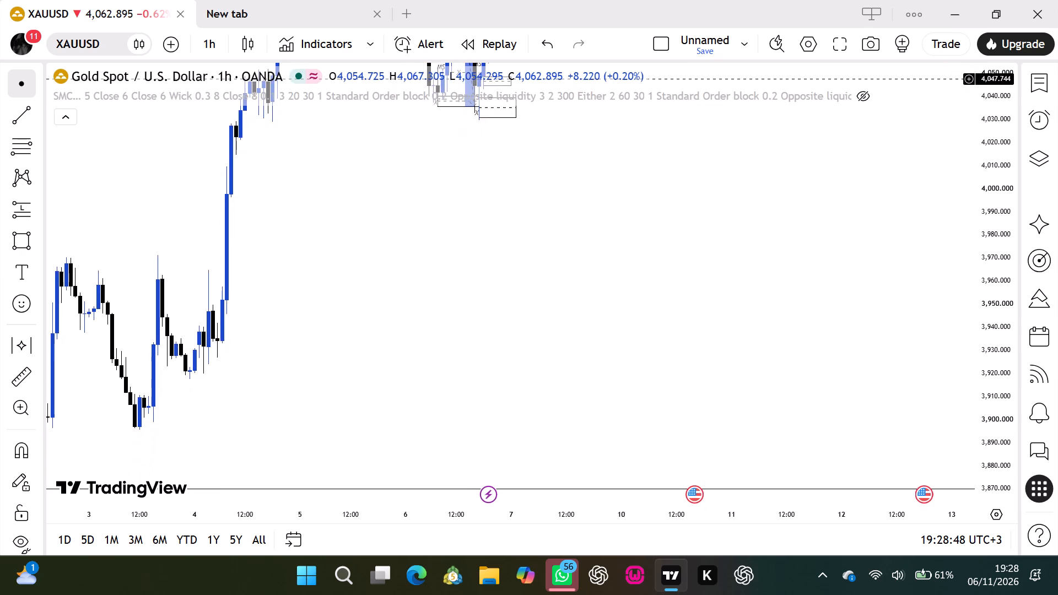
drag(697, 79, 674, 191)
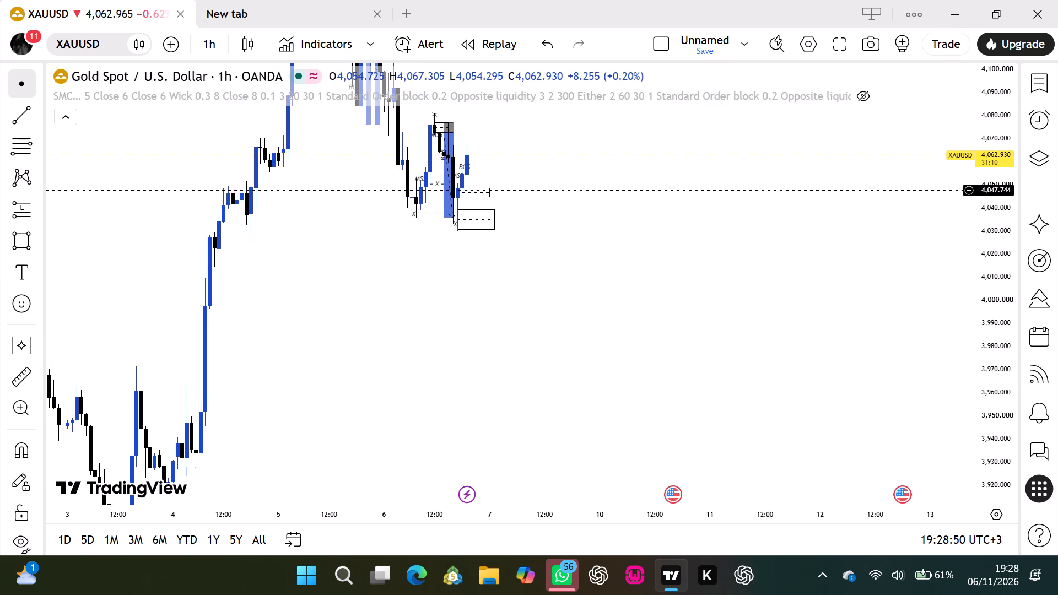
drag(674, 191, 652, 210)
scroll(652, 210, down, 2)
drag(643, 291, 612, 358)
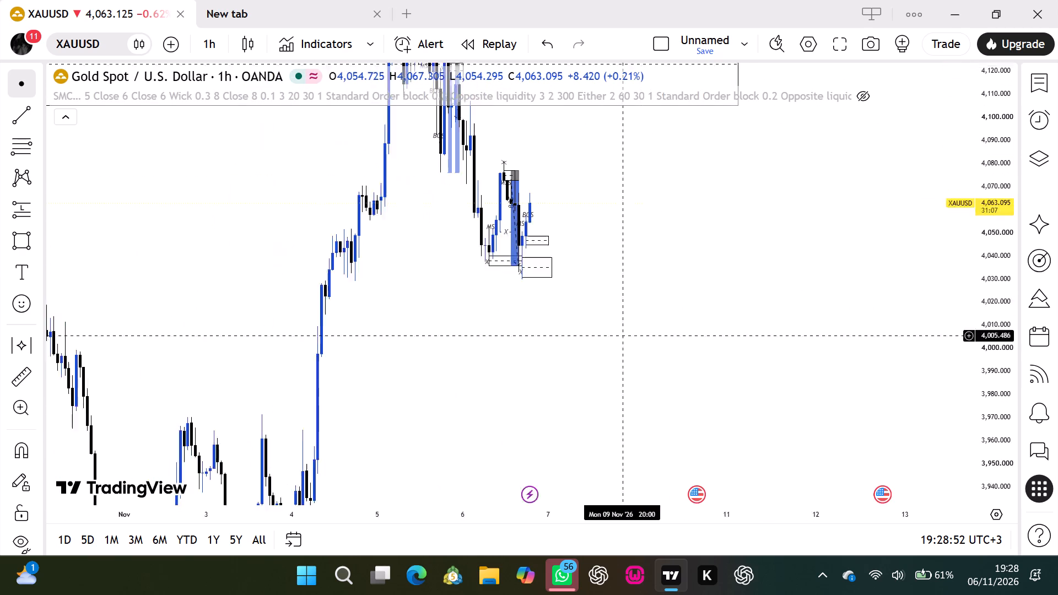
drag(612, 358, 589, 384)
drag(602, 271, 602, 364)
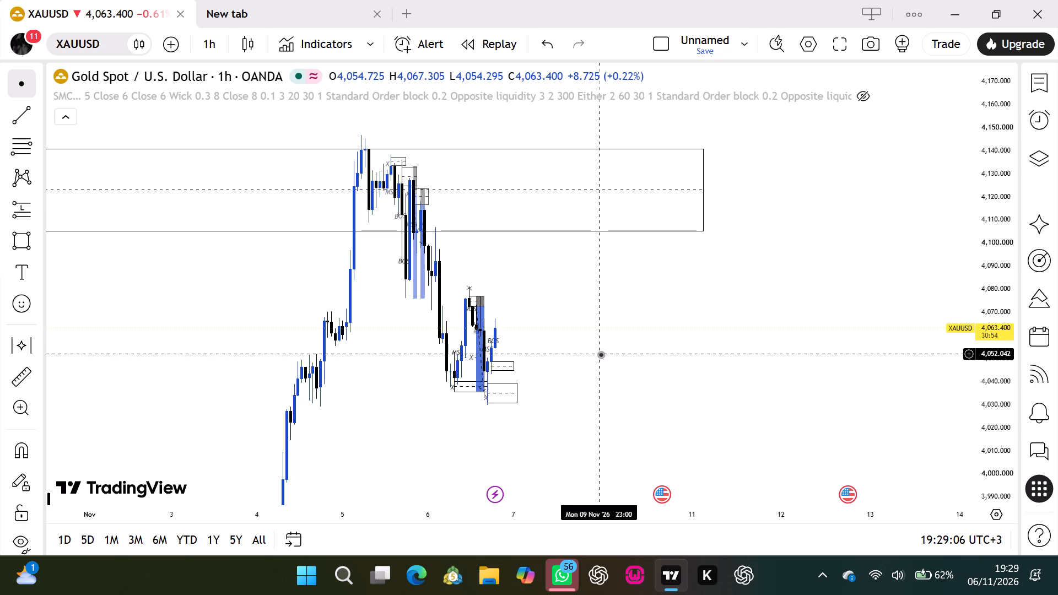
Draw a horizontal trend line at about 4,076.4 from 5 November 18:00 to 6 November 04:00 with the BOS template.
click(12, 124)
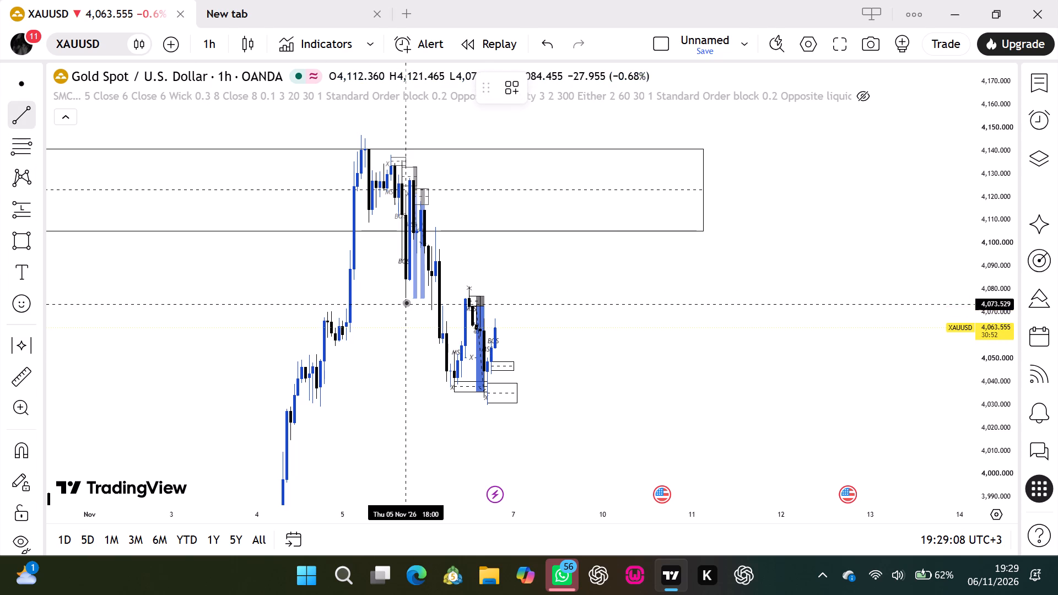
click(406, 298)
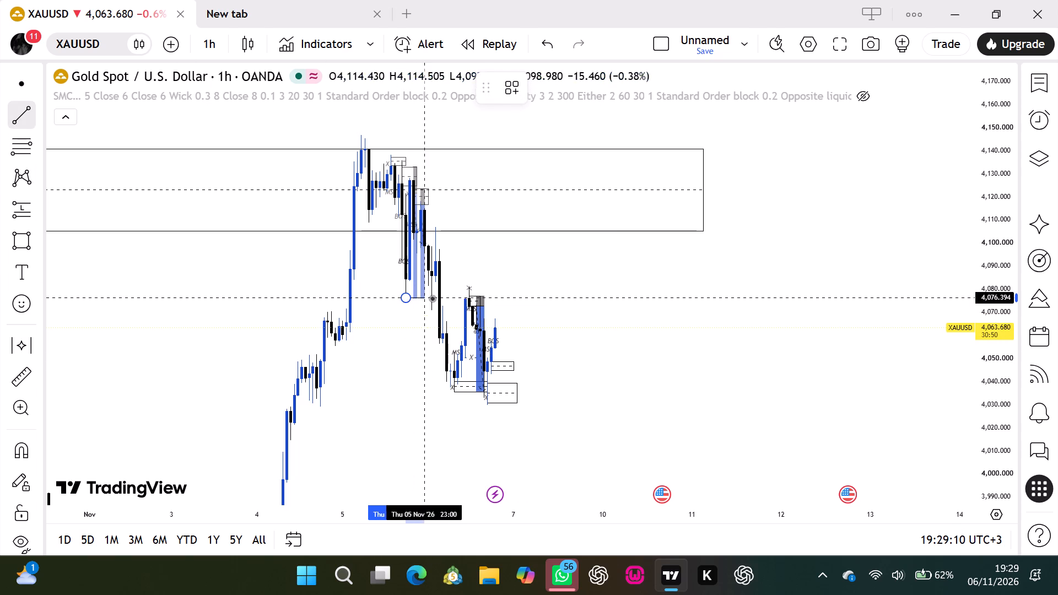
click(438, 297)
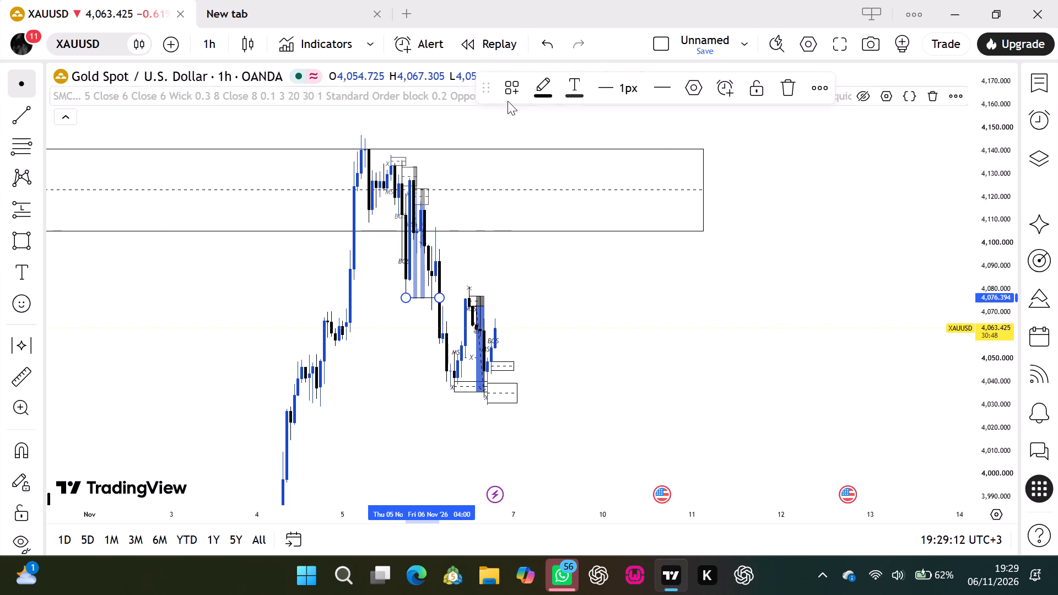
click(508, 99)
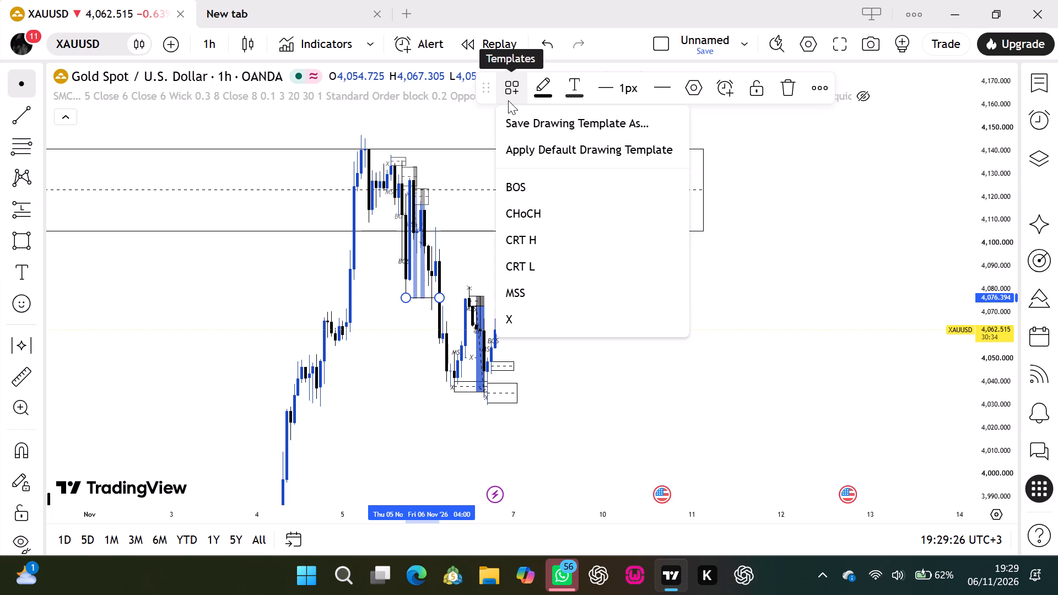
click(533, 174)
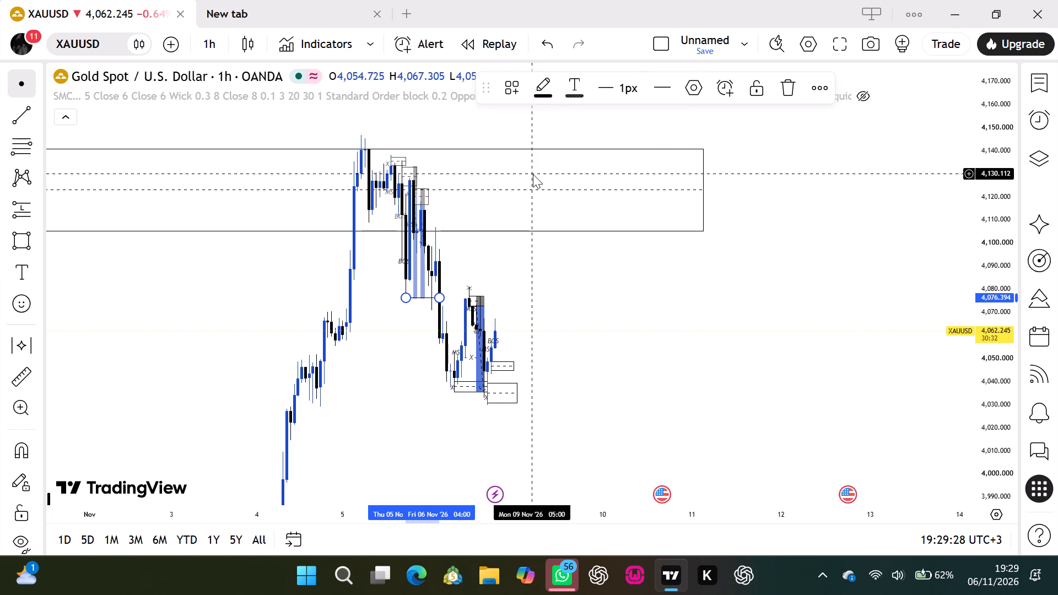
click(537, 284)
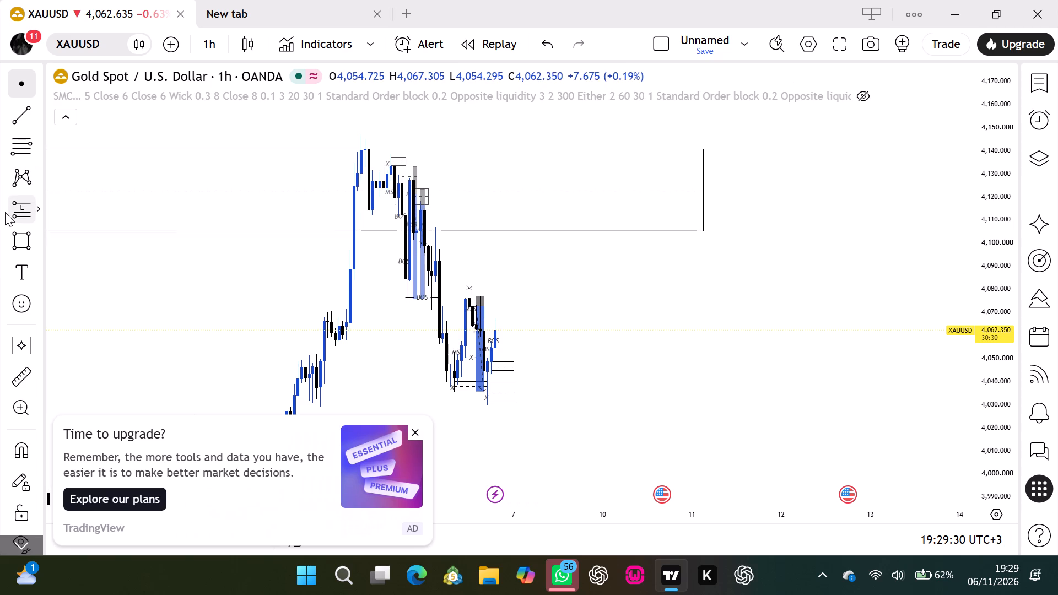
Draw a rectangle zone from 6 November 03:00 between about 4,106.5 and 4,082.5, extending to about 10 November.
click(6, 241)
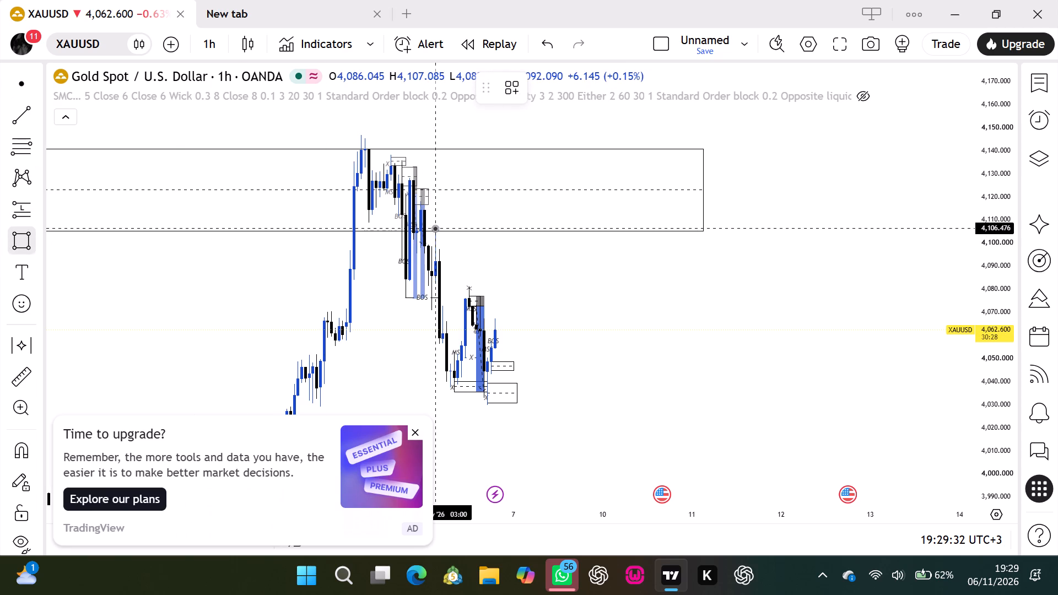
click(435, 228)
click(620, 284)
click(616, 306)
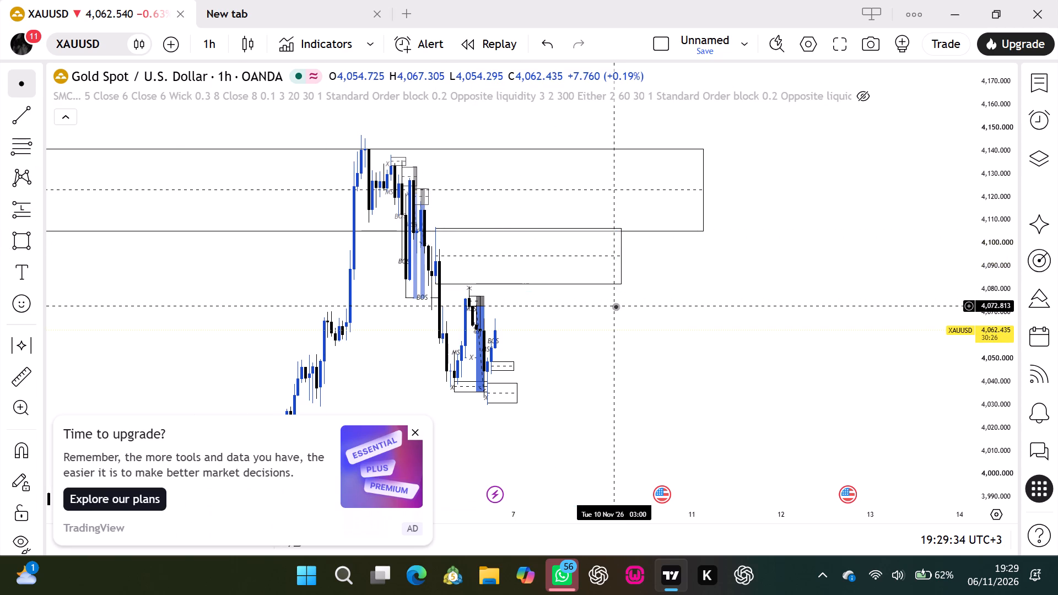
Switch the XAUUSD chart to the 15-minute timeframe.
click(202, 43)
scroll(202, 43, down, 3)
click(238, 249)
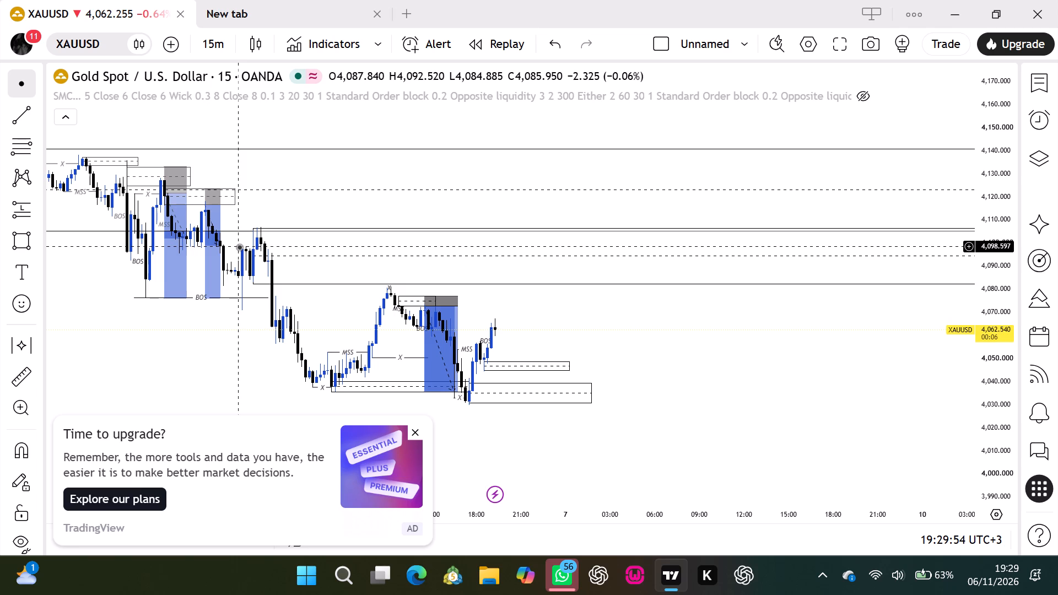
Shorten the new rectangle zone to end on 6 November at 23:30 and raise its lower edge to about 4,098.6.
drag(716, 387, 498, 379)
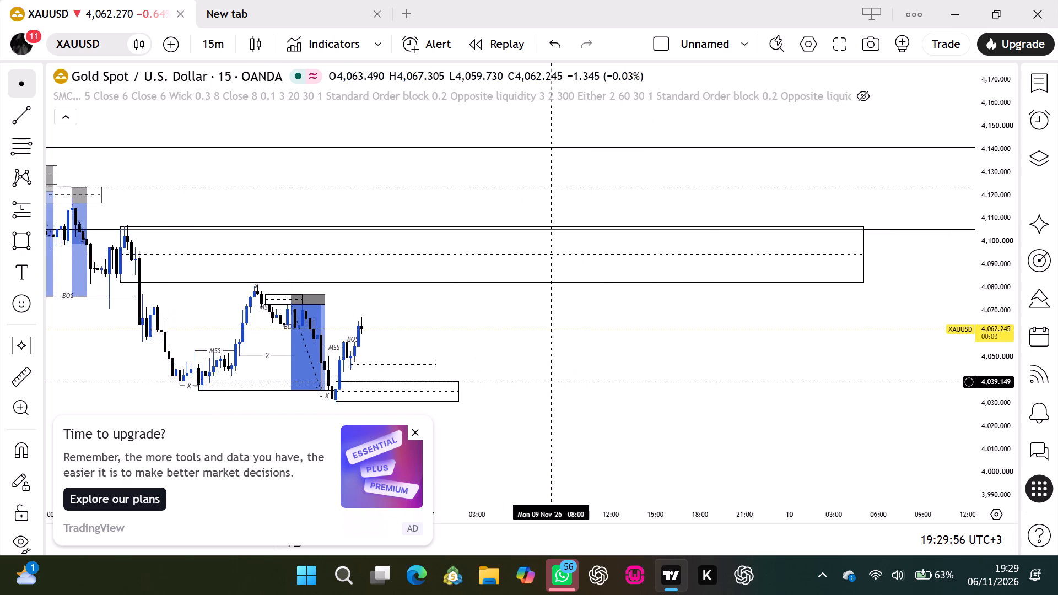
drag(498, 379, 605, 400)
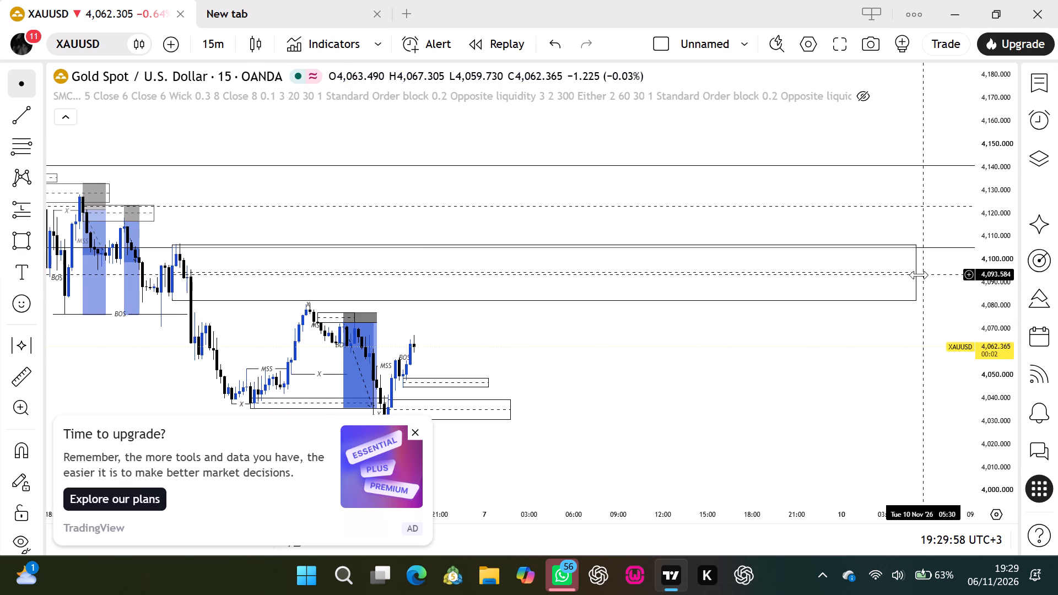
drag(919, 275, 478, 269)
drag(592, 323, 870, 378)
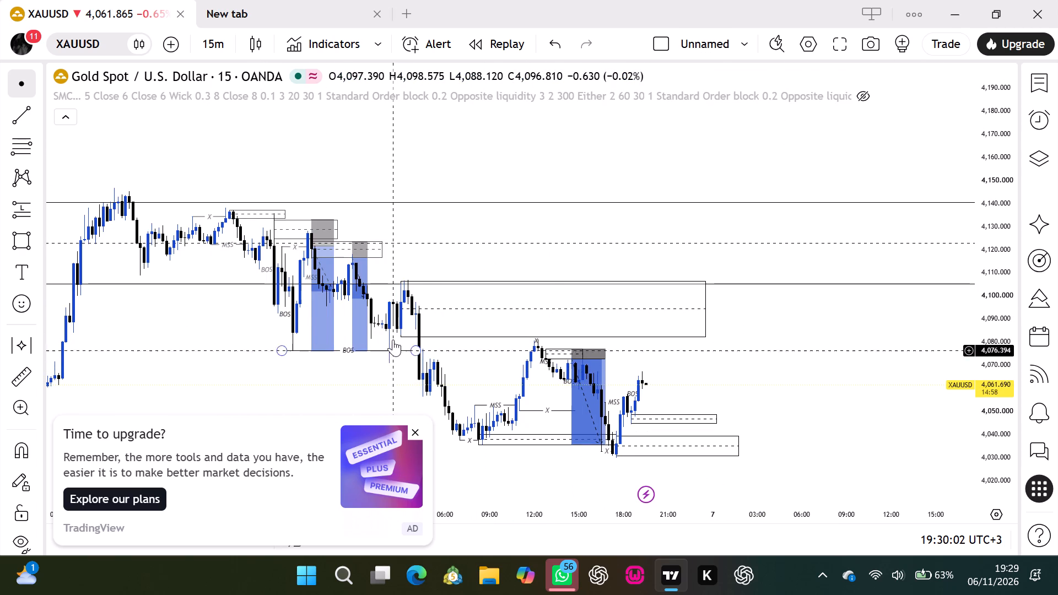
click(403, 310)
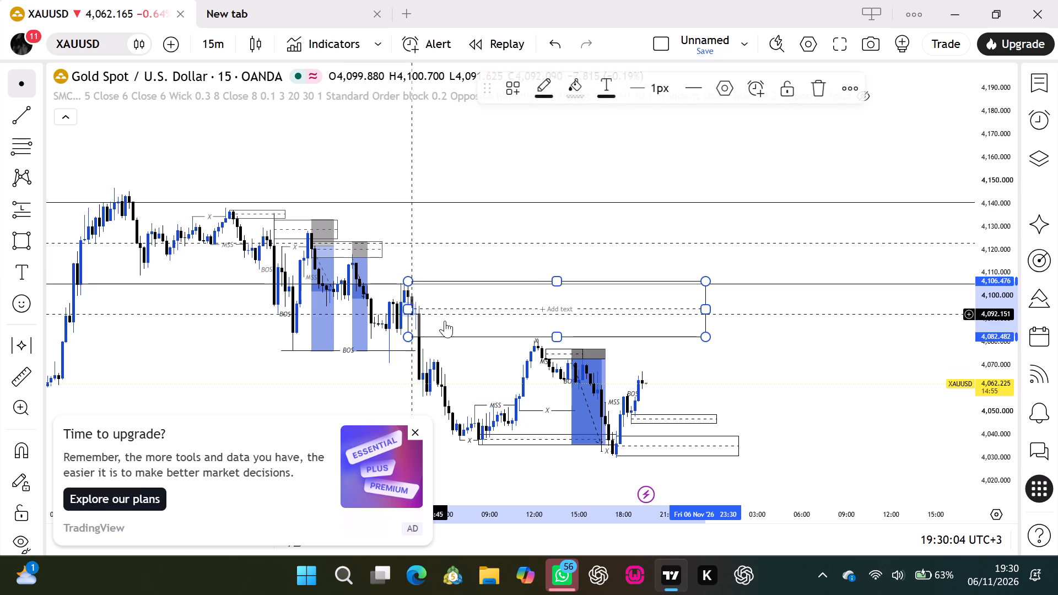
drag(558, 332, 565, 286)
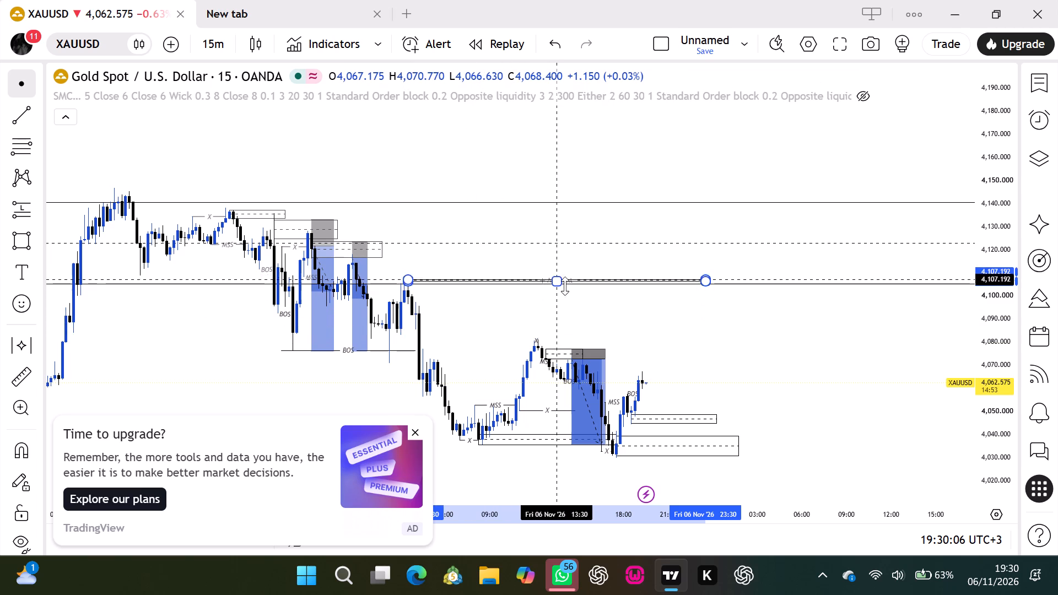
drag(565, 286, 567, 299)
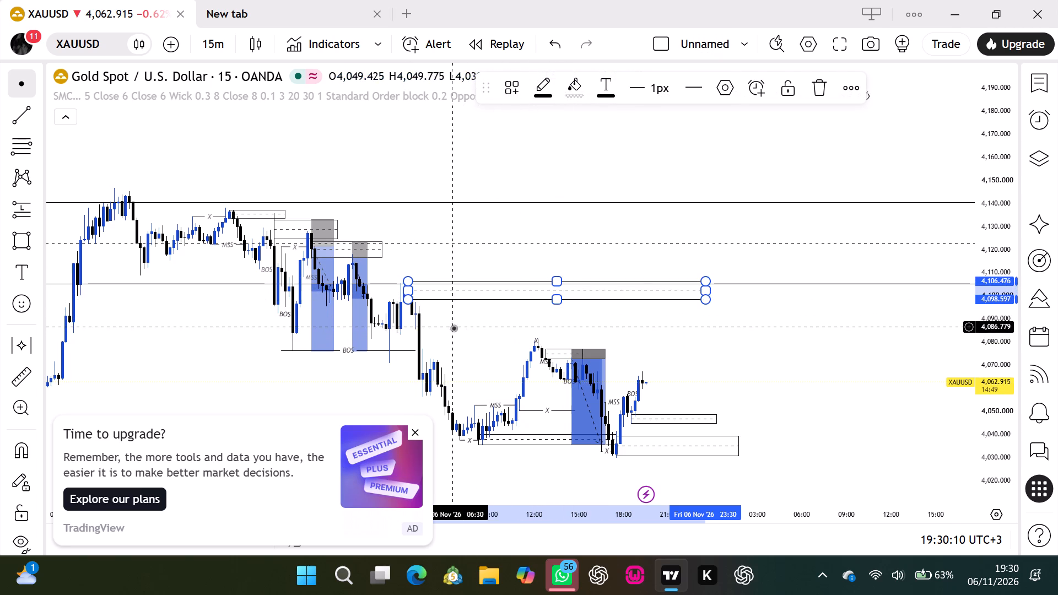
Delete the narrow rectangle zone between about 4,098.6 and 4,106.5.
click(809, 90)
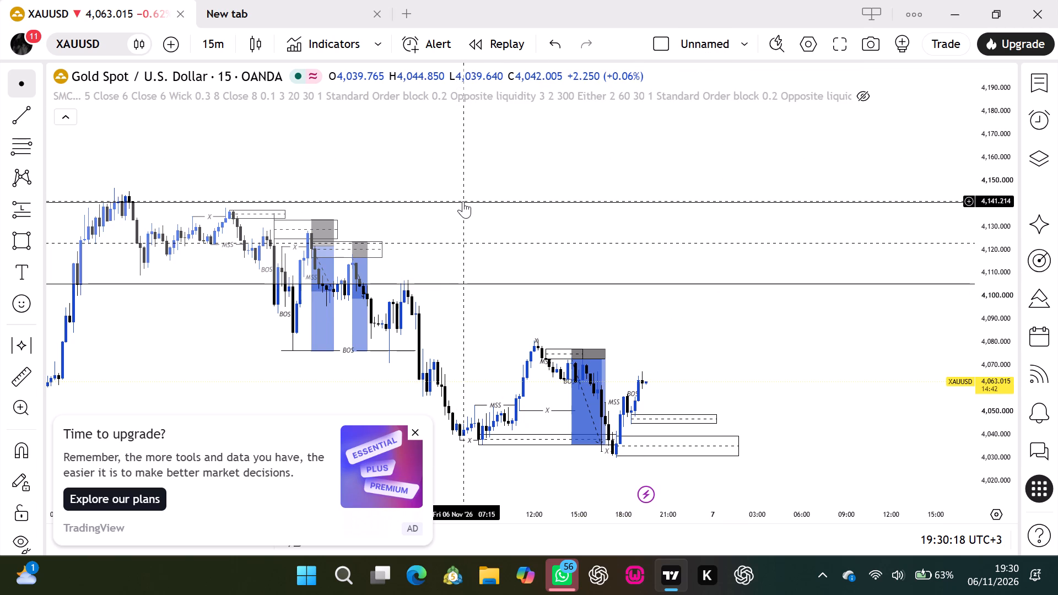
Delete the daily rectangle zone between 4,105.4 and 4,140.8.
click(463, 201)
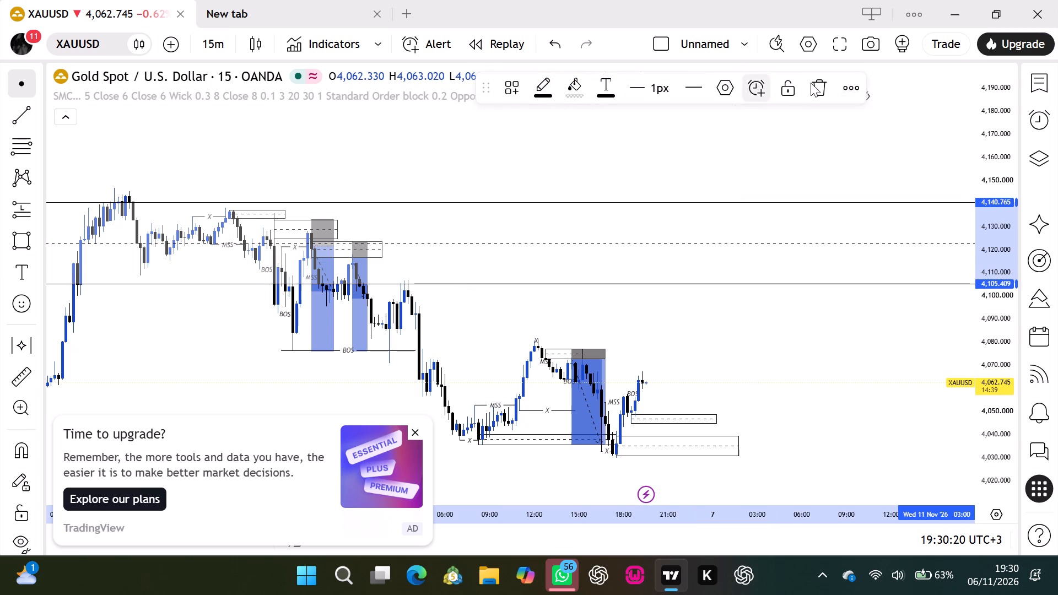
click(812, 81)
Draw a rectangle zone between about 4,098.6 and 4,086 from 6 November 04:00 to 9 November 01:00.
drag(602, 236, 617, 196)
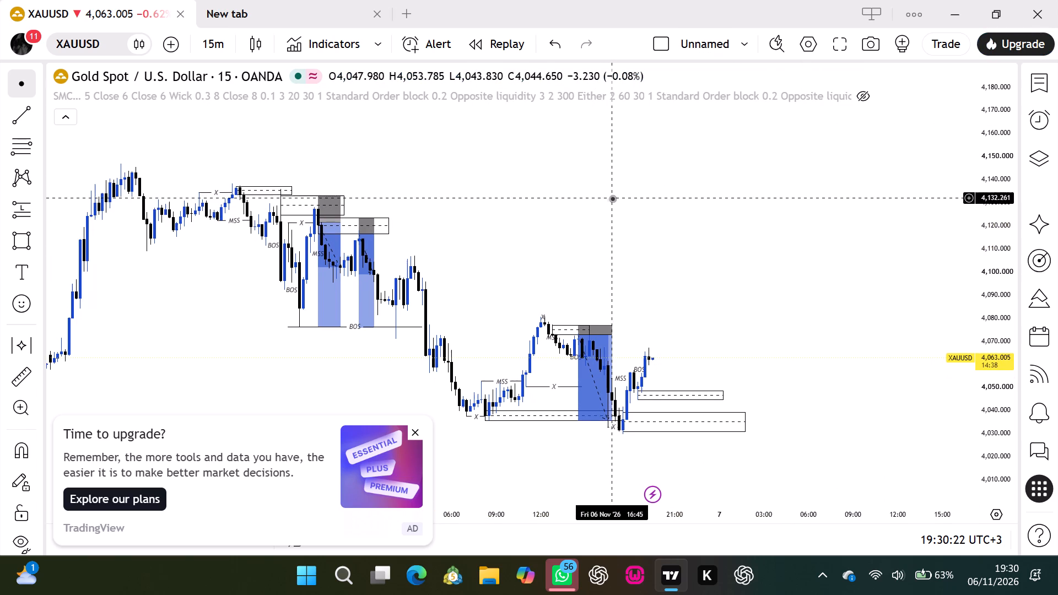
click(13, 244)
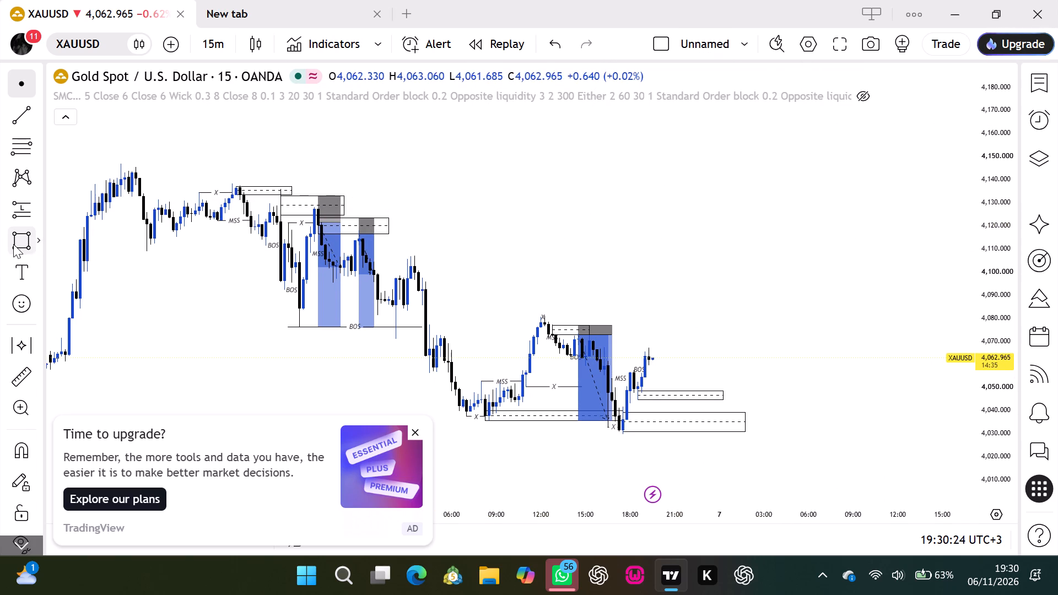
click(422, 275)
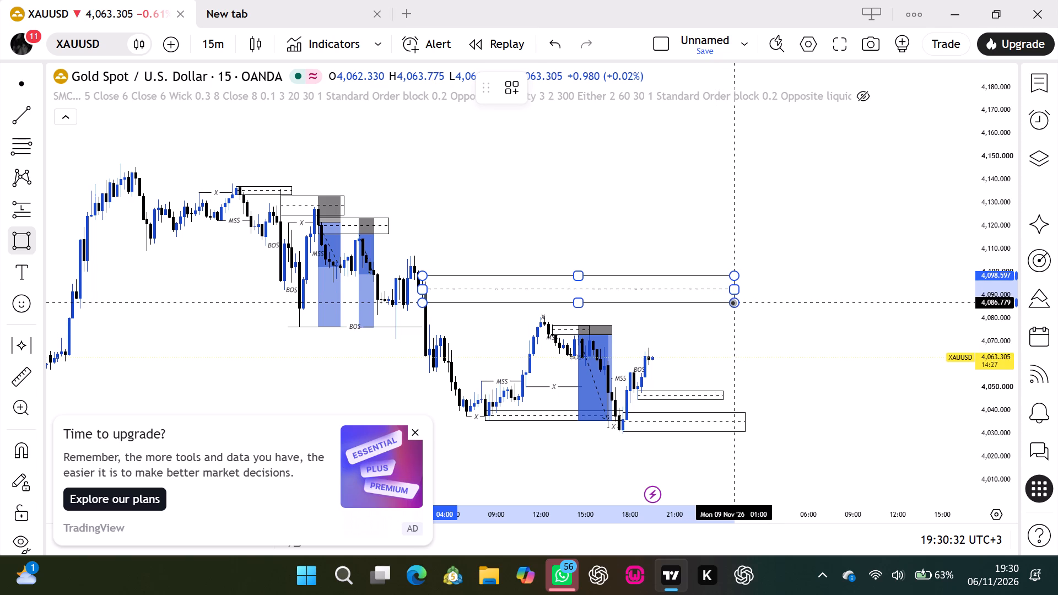
click(732, 302)
click(717, 325)
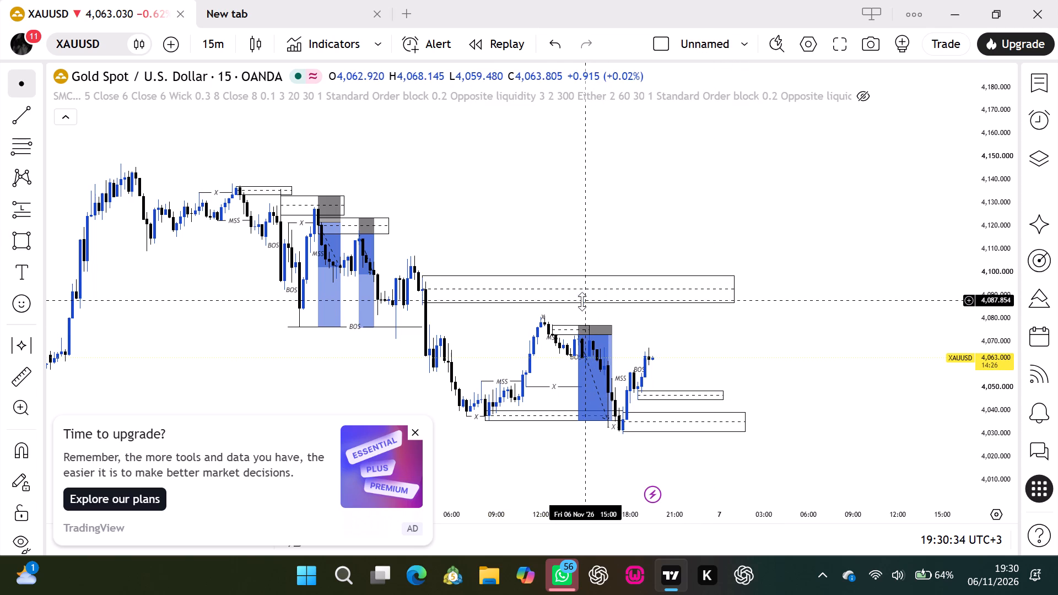
click(579, 302)
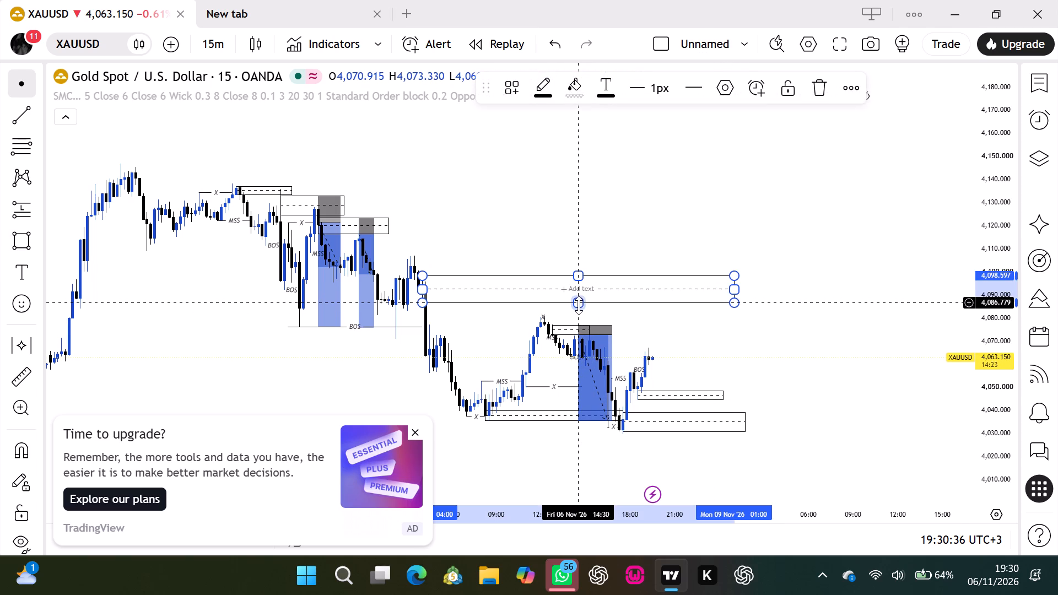
click(574, 318)
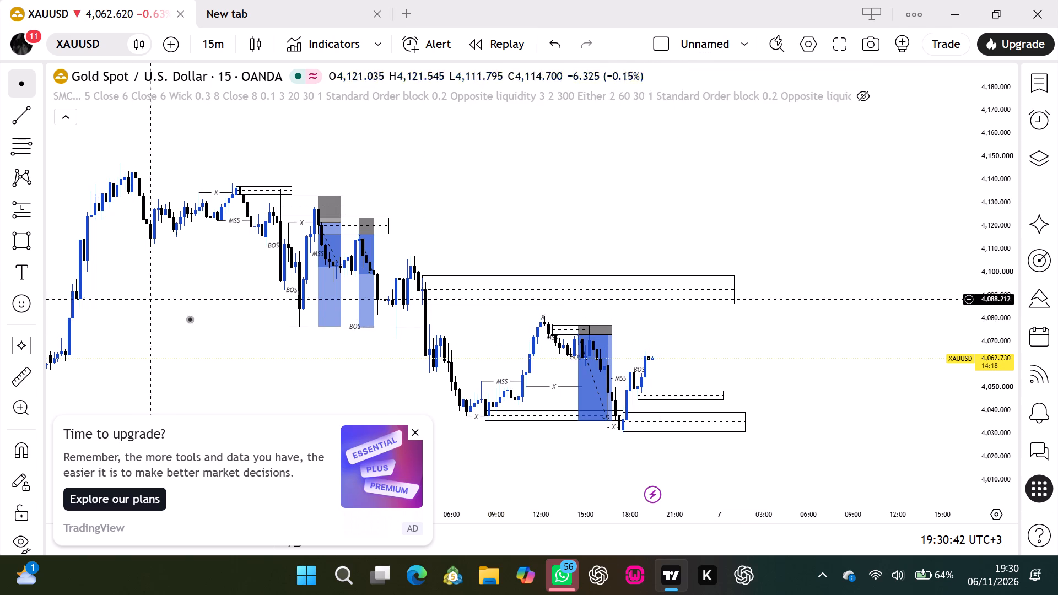
Adjust the long BOS line so it starts at the swing-low candle at about 4,076.8 and ends at the candle breaking it.
drag(288, 327, 295, 327)
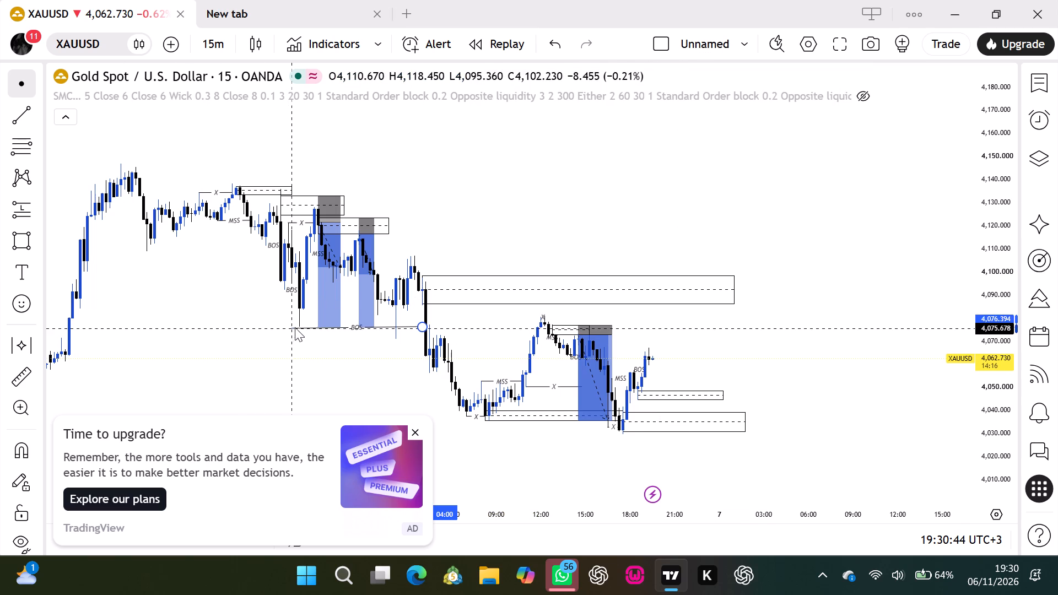
drag(295, 327, 299, 326)
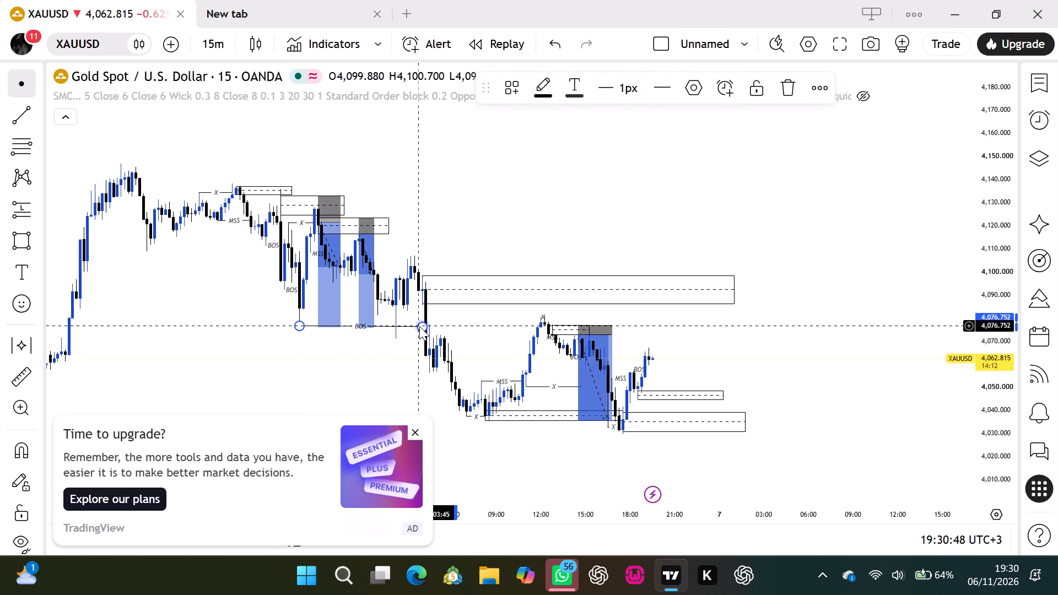
drag(419, 327, 424, 328)
click(414, 337)
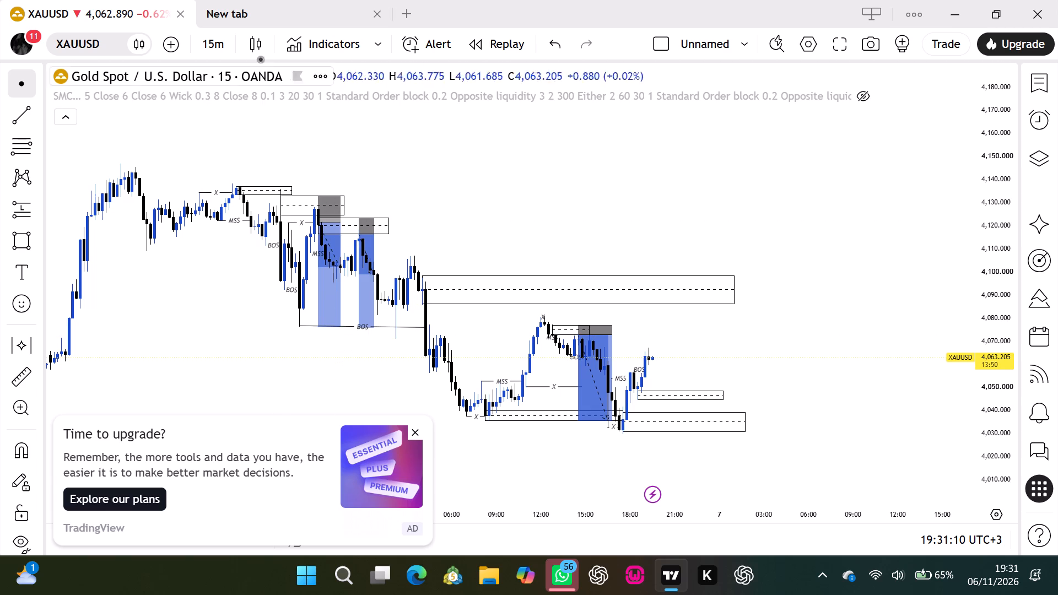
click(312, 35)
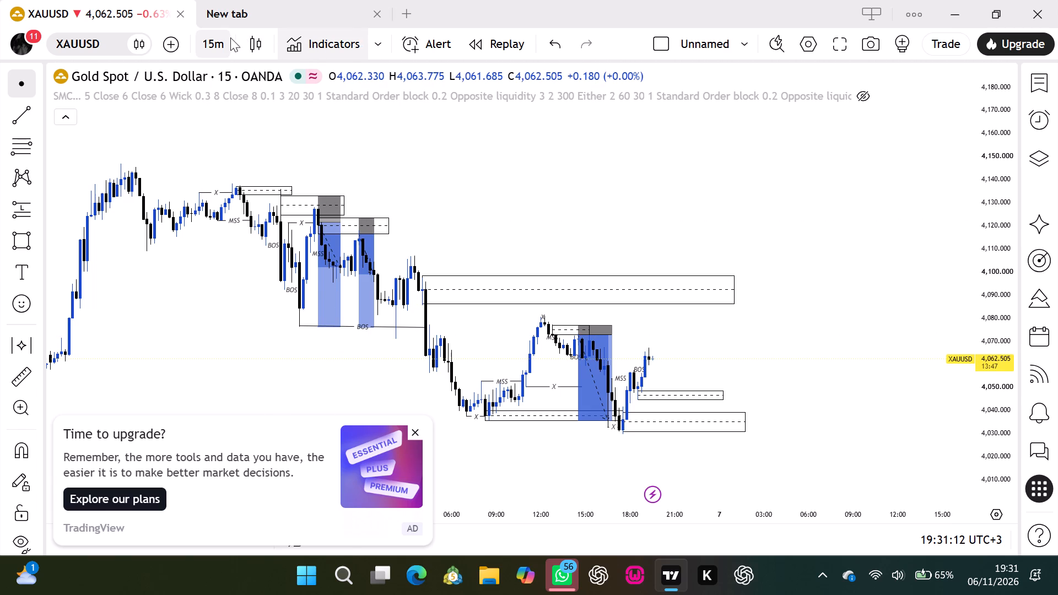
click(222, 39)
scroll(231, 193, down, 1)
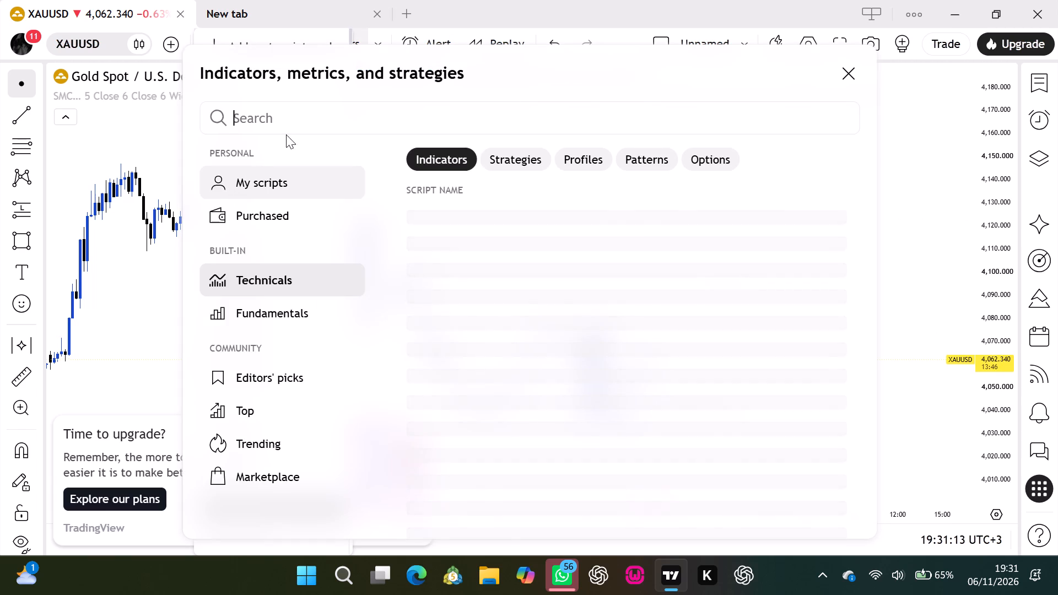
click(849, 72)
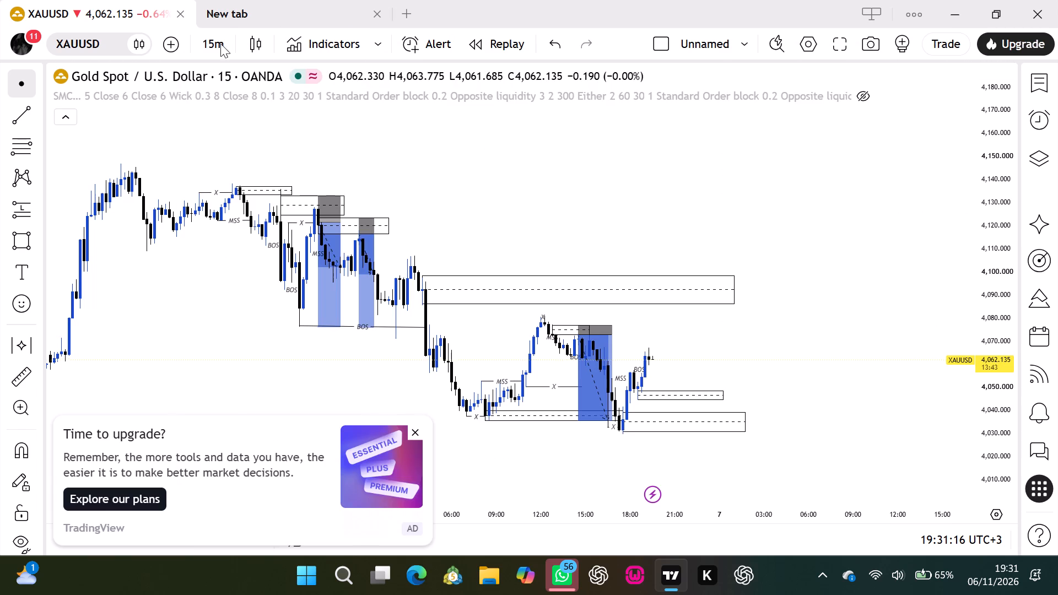
Switch the XAUUSD chart to the 5-minute timeframe.
click(219, 42)
scroll(219, 42, down, 3)
click(233, 232)
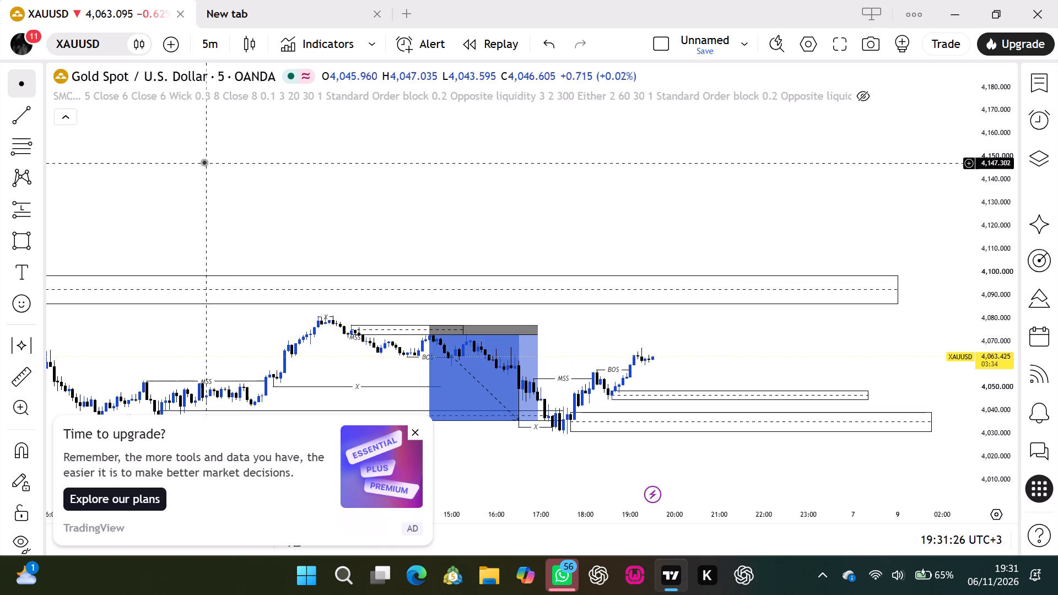
Examine the 5-minute price action from the decline below the BOS line up to the latest candles.
drag(204, 162, 752, 168)
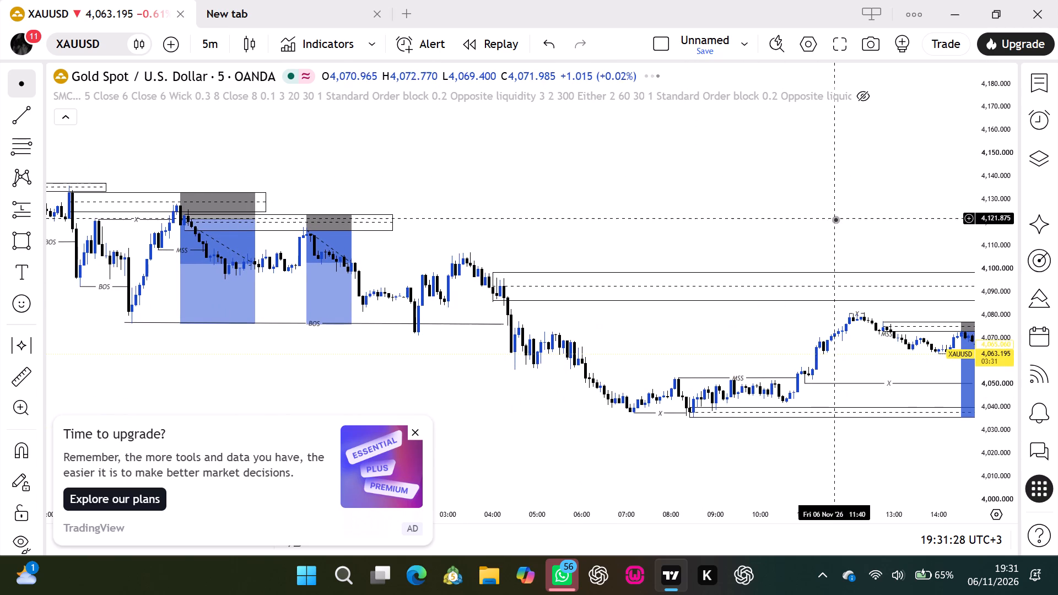
click(814, 219)
drag(812, 204, 422, 131)
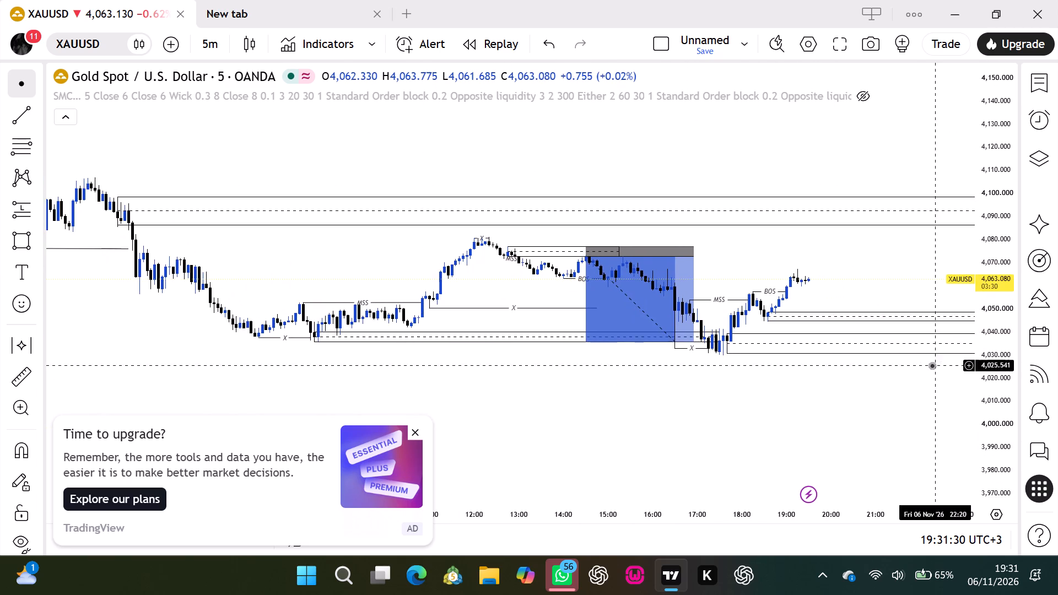
drag(930, 373, 784, 421)
scroll(1000, 357, up, 18)
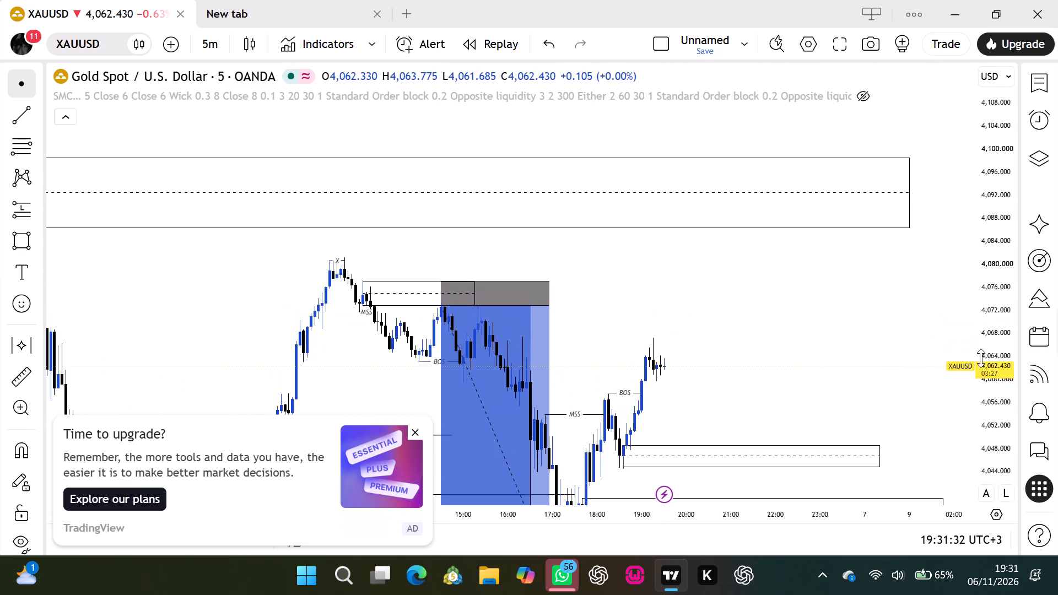
drag(807, 347, 800, 291)
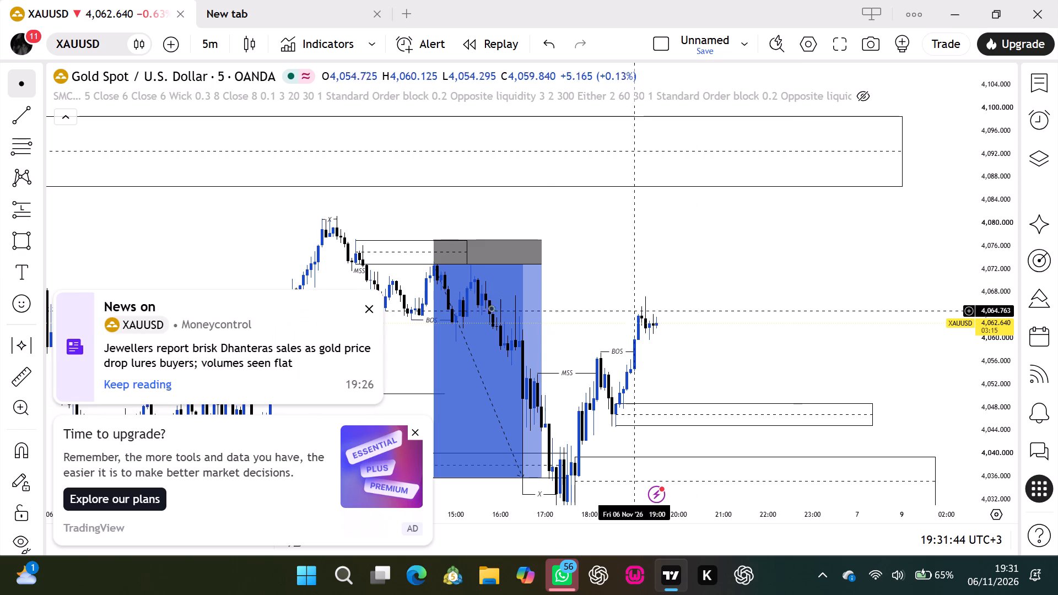
Dismiss the two XAUUSD news notifications covering the chart.
click(367, 306)
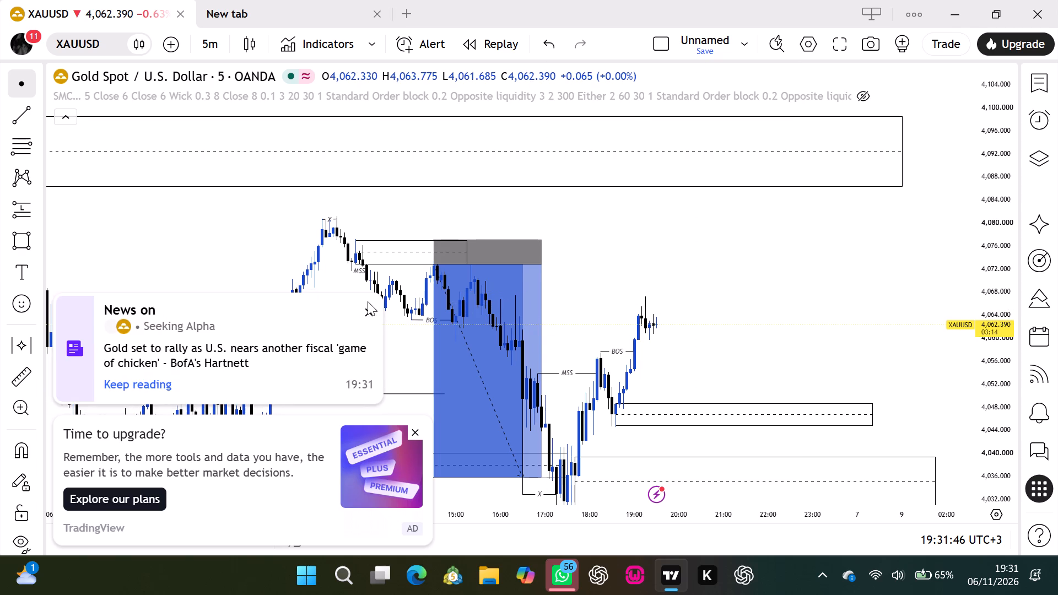
click(366, 308)
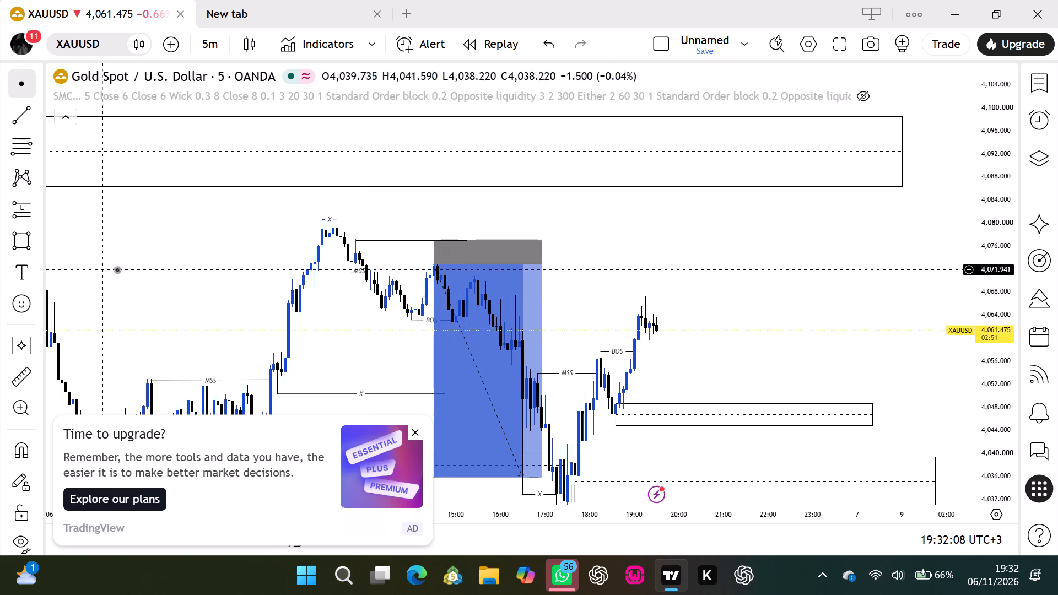
Examine the 5-minute candles around the 4,086–4,098 zone, the BOS line below it and the subsequent 6 November drop.
drag(122, 269, 482, 405)
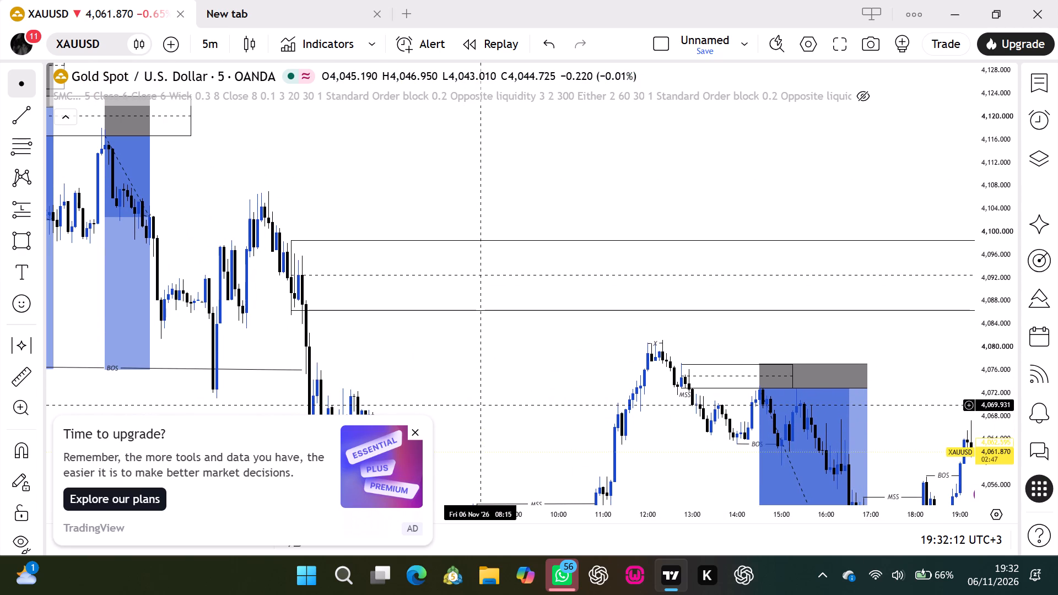
drag(482, 405, 523, 333)
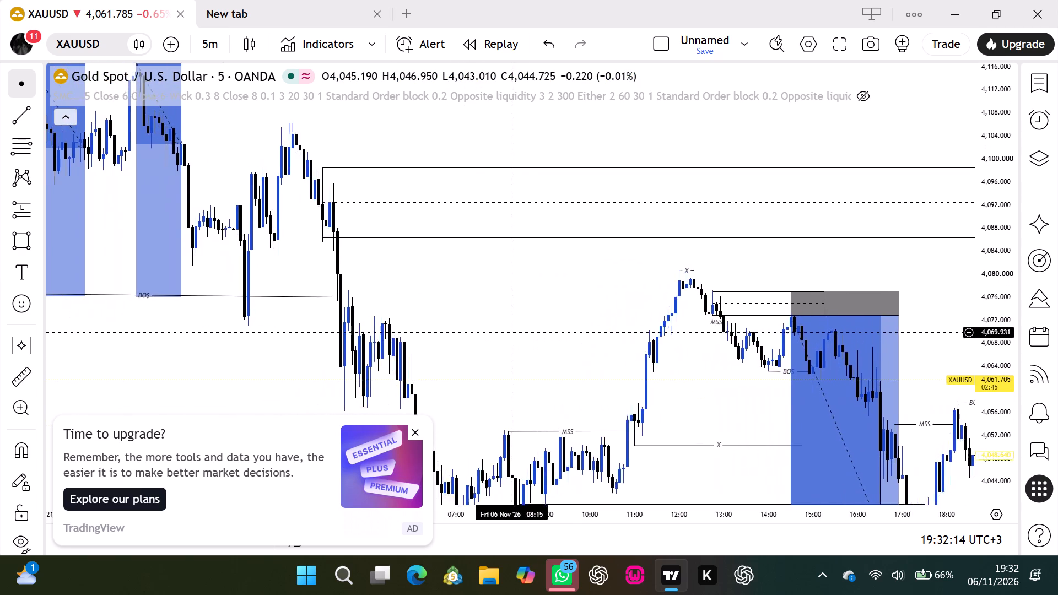
drag(523, 333, 569, 353)
drag(501, 330, 497, 348)
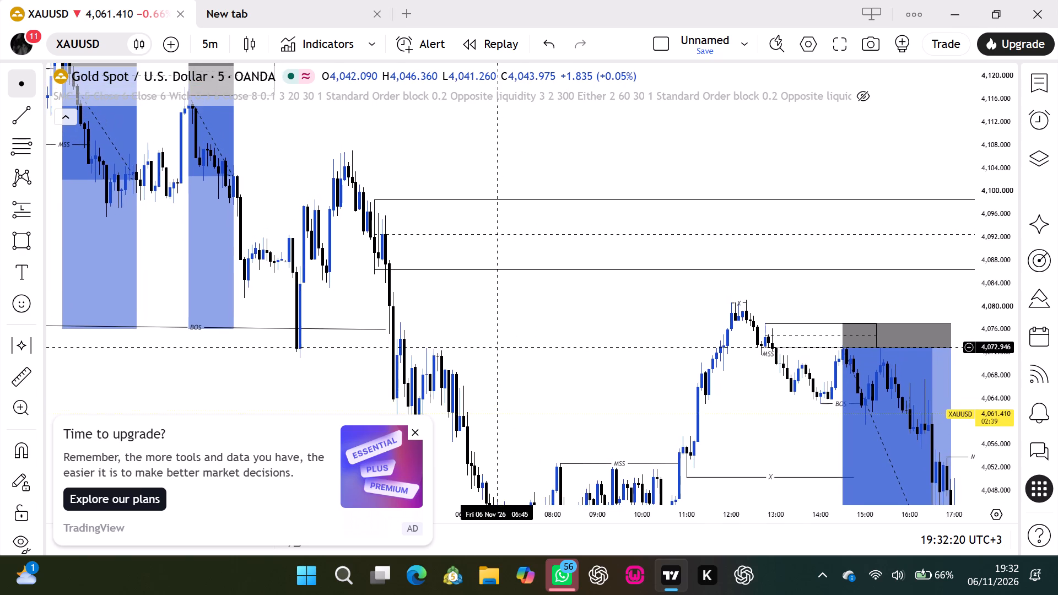
drag(497, 348, 592, 296)
scroll(592, 296, down, 3)
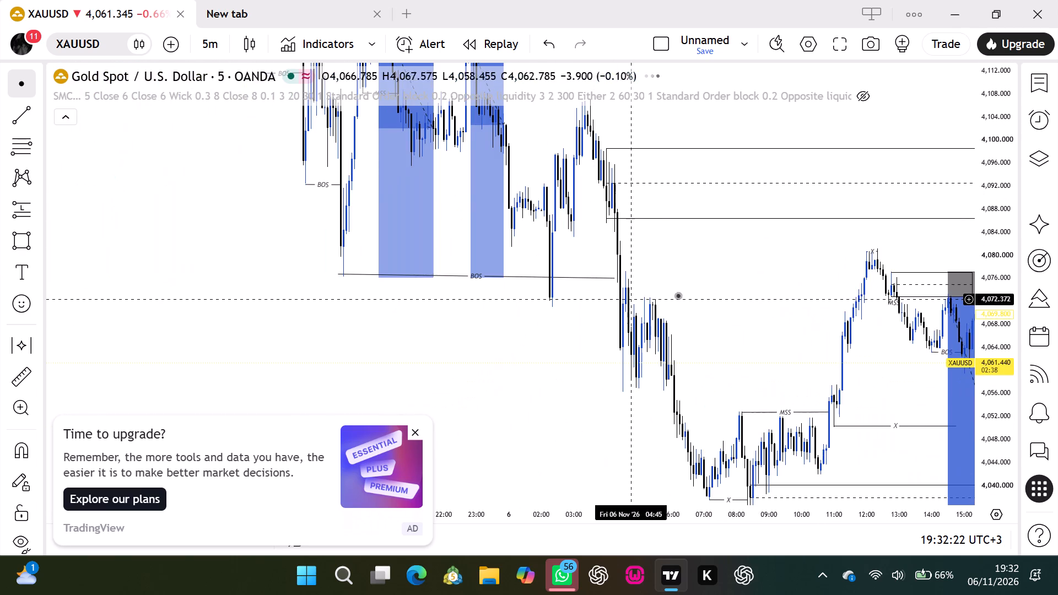
drag(725, 301, 752, 298)
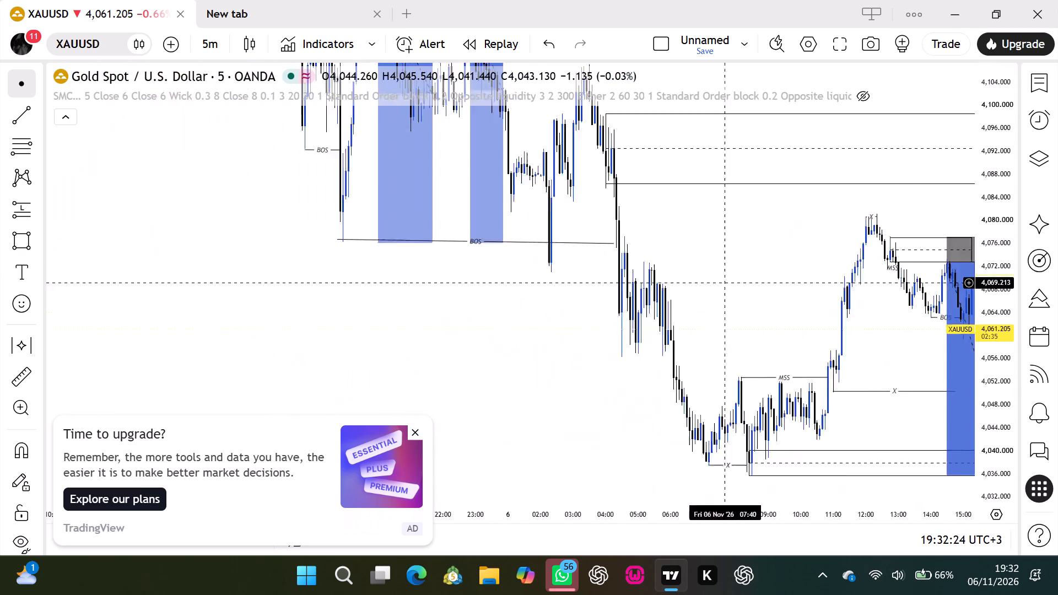
Level the BOS line at about 4,076.9, running from the earlier swing low's wick to the candle that breaks it.
drag(752, 298, 430, 244)
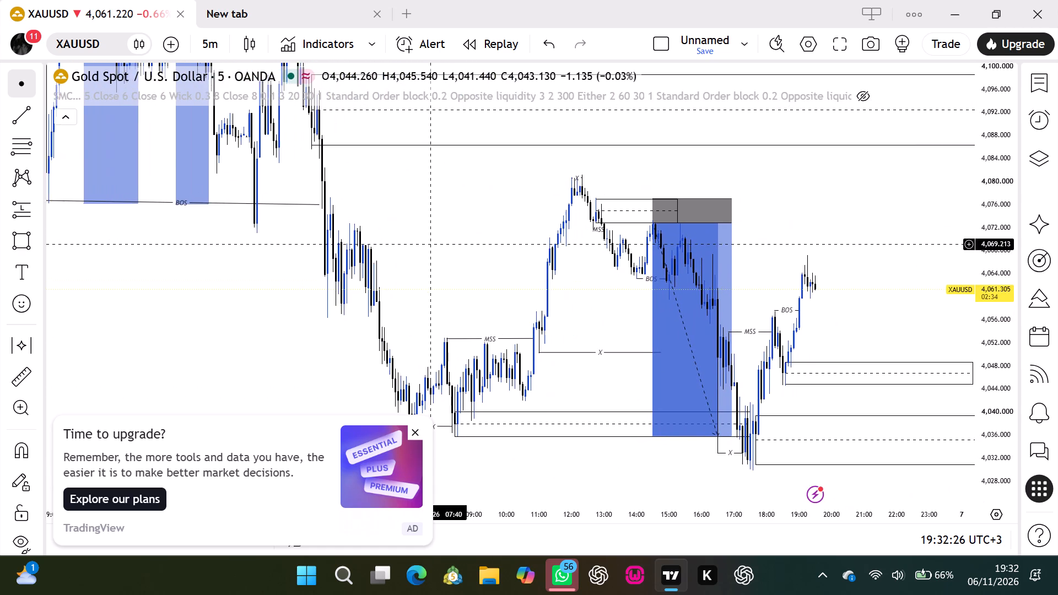
drag(430, 244, 427, 259)
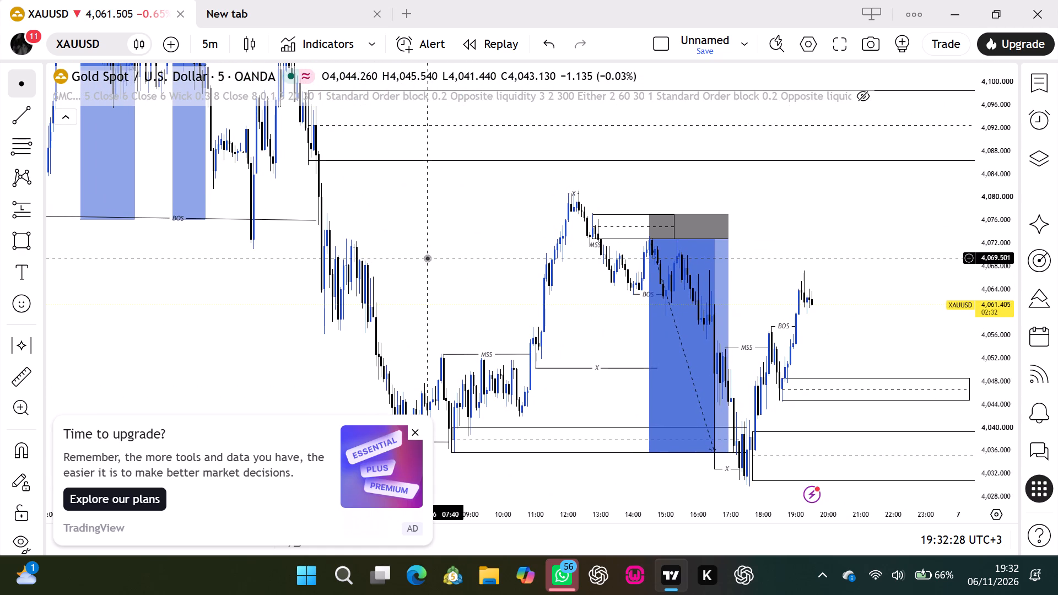
drag(425, 240, 457, 308)
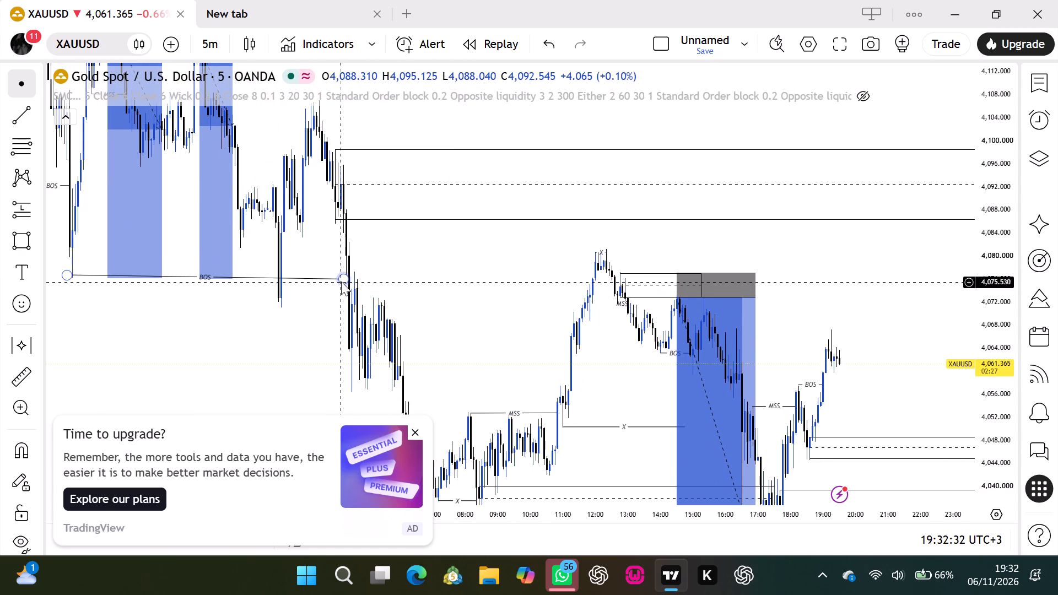
drag(341, 281, 348, 280)
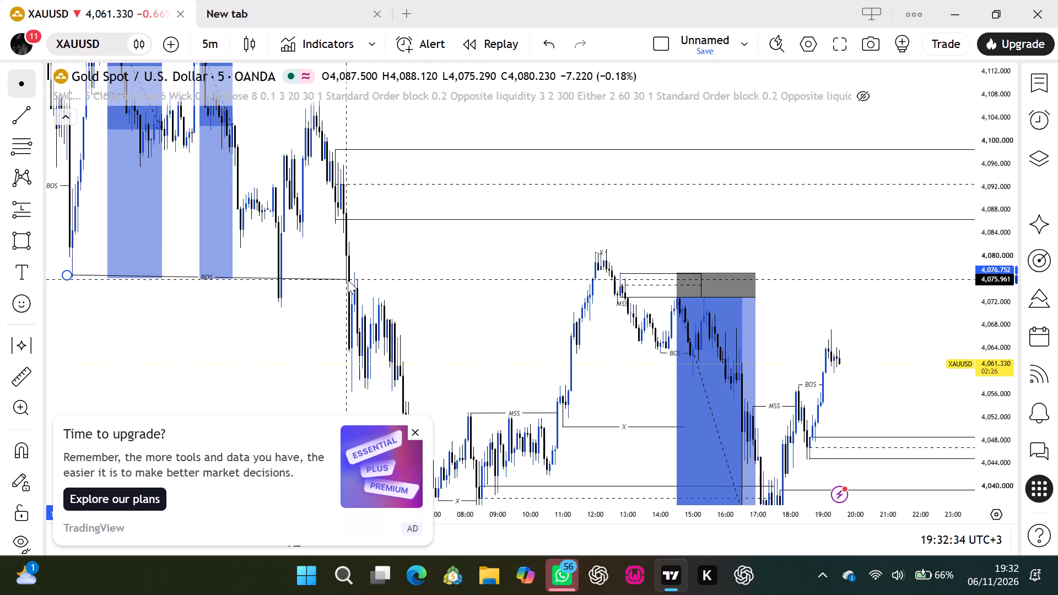
drag(348, 280, 348, 275)
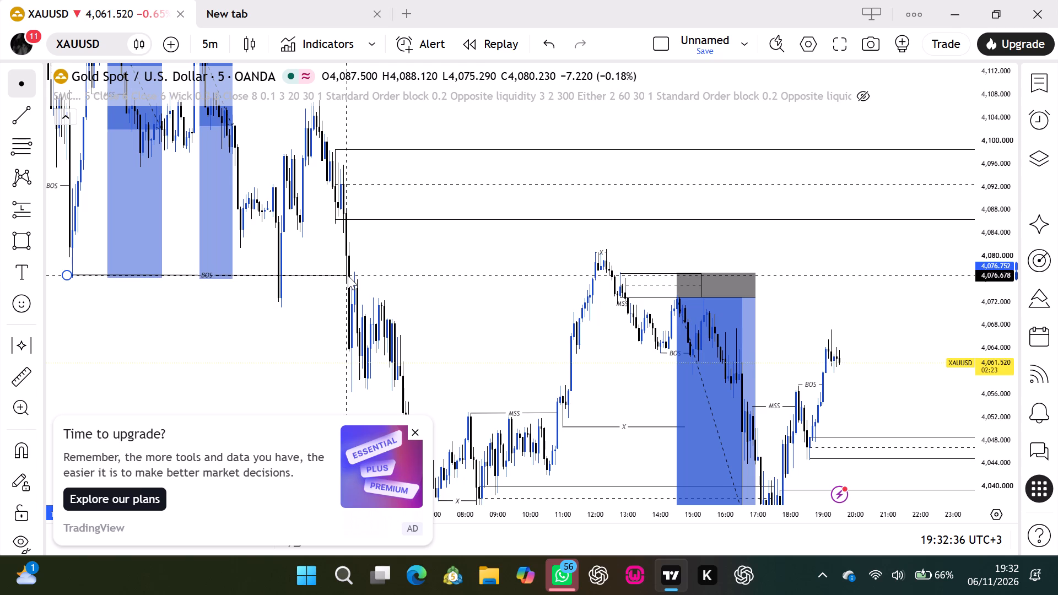
drag(348, 275, 347, 274)
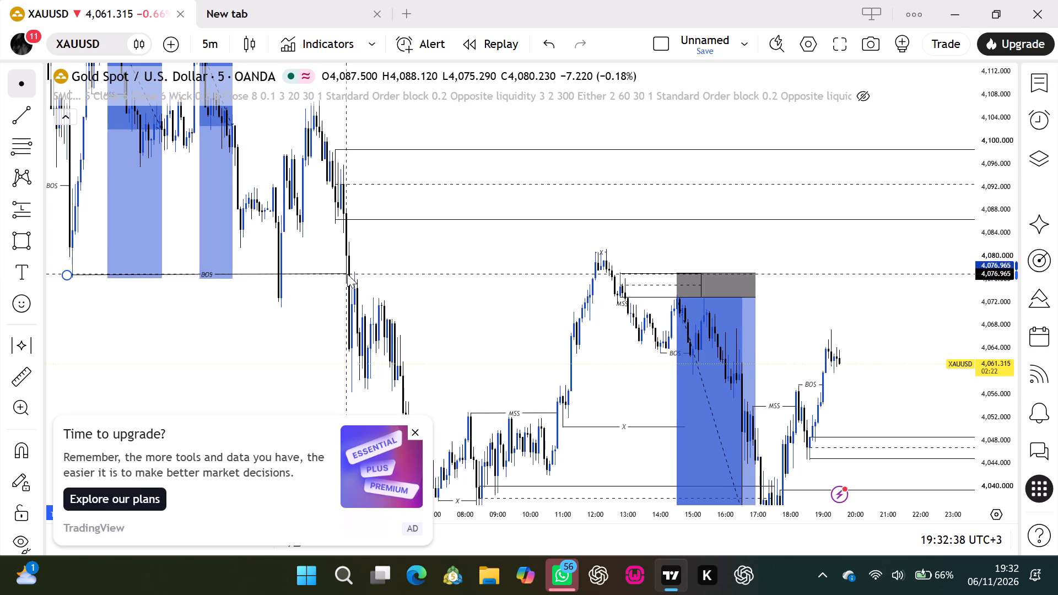
drag(347, 274, 347, 275)
click(293, 329)
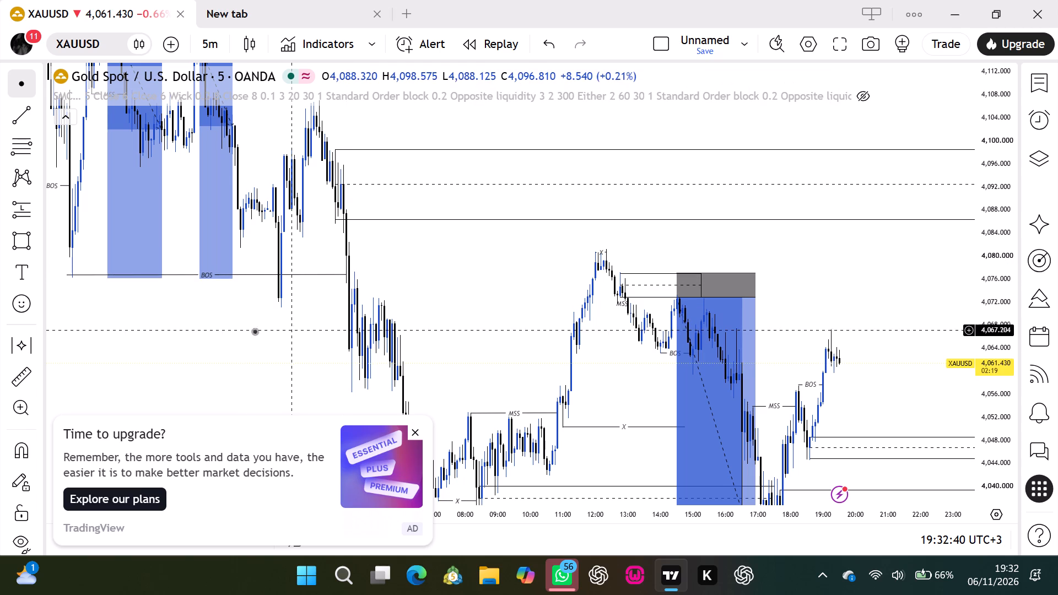
drag(66, 275, 71, 276)
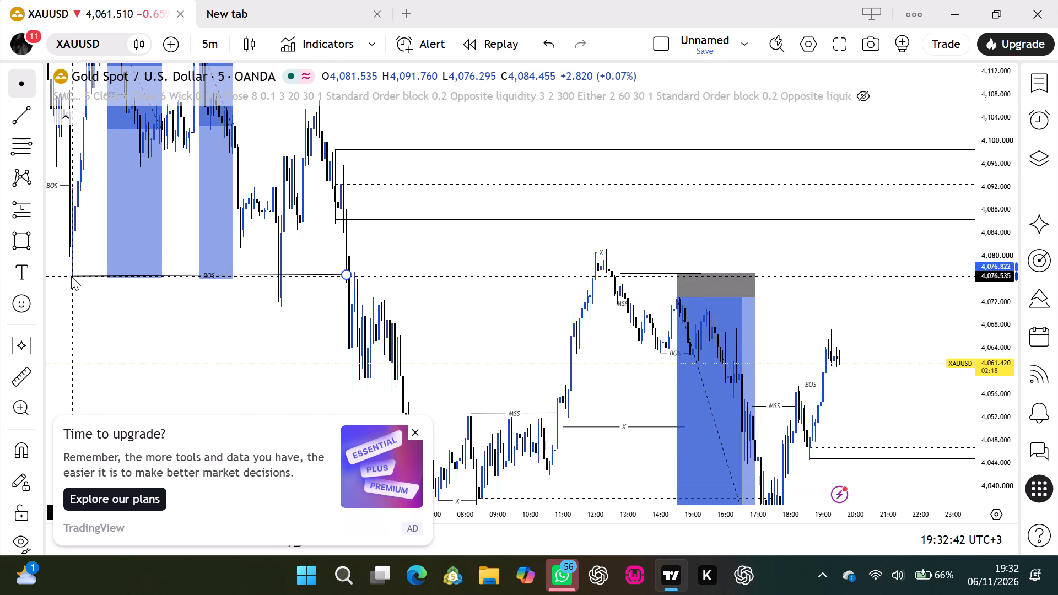
drag(71, 276, 72, 275)
click(82, 324)
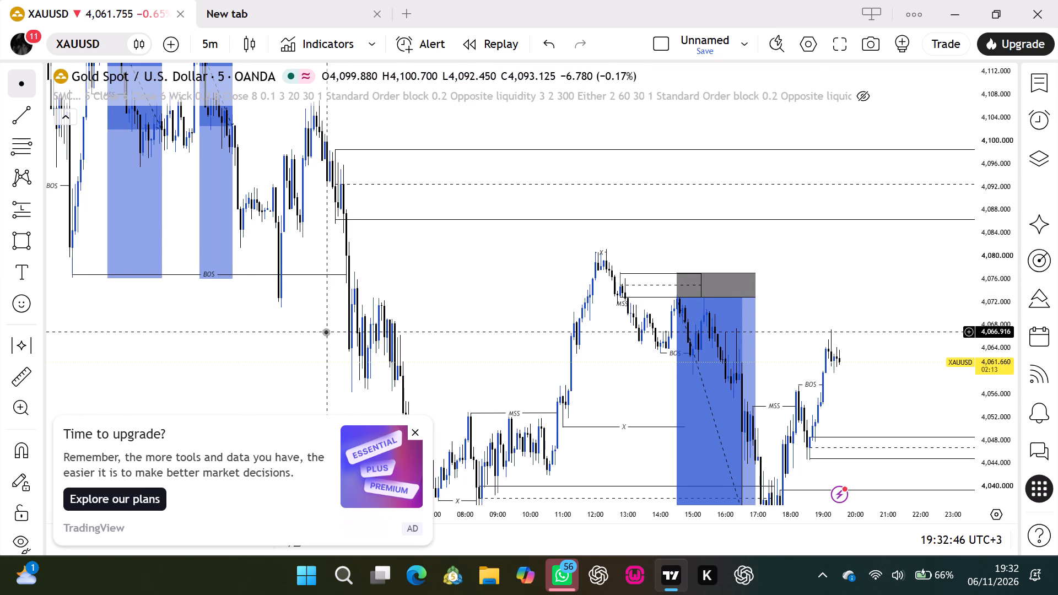
Draw a trend line at about 4,071.2 from the next swing low to the breaking candle and apply the BOS template.
click(24, 118)
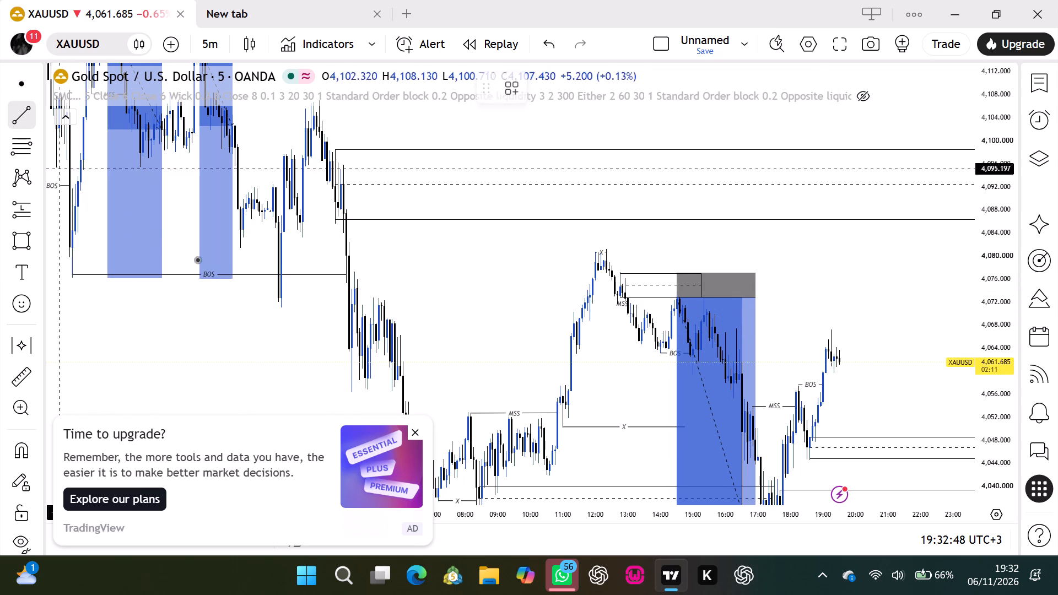
click(282, 307)
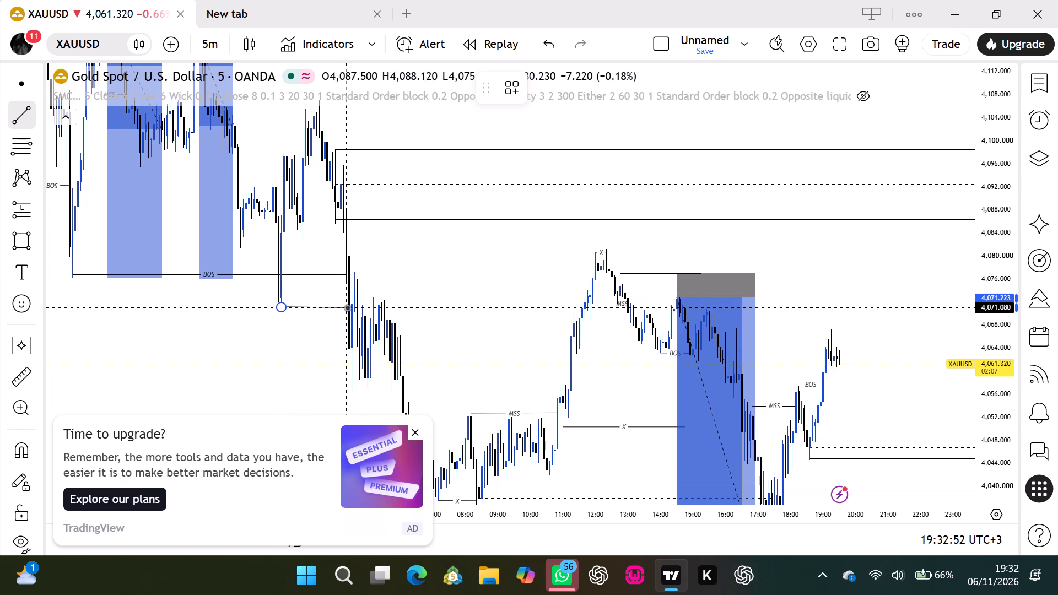
click(348, 307)
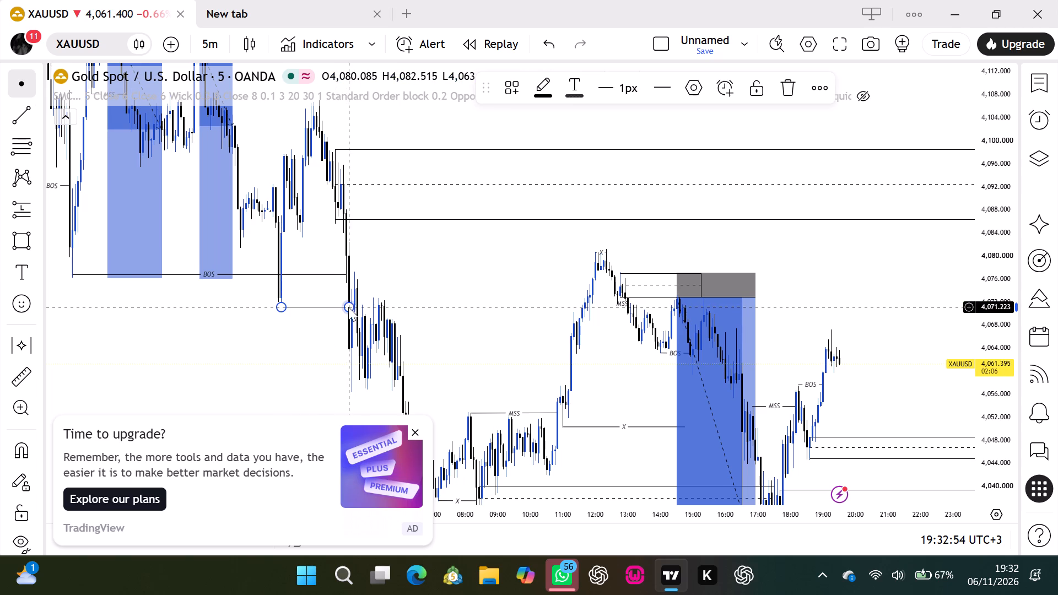
click(503, 90)
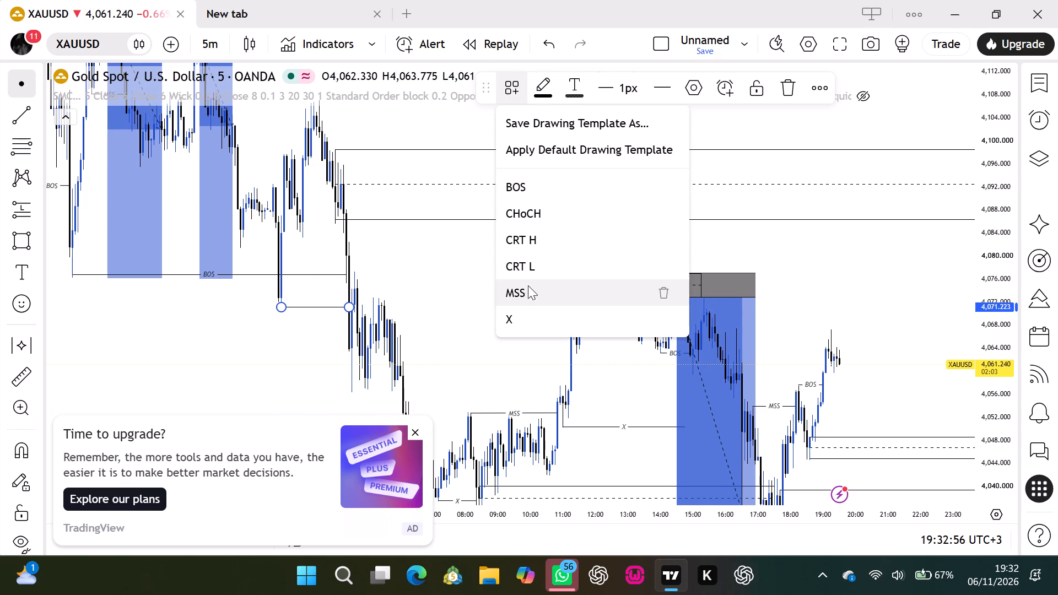
click(519, 175)
click(494, 284)
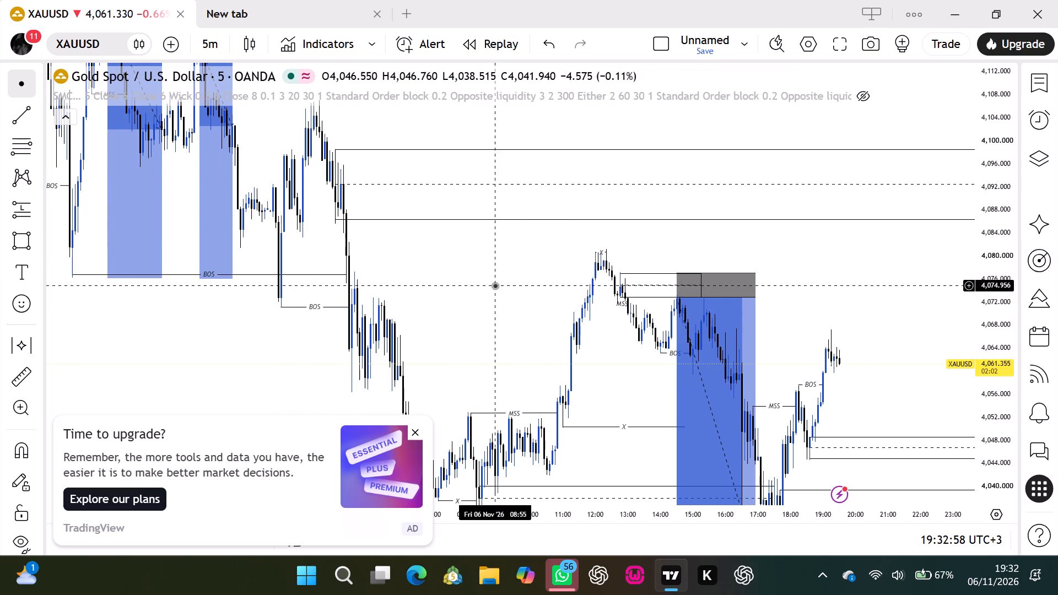
Start the 4,086–4,098 supply zone slightly later and lower its top edge to about 4,095.2.
drag(528, 282, 375, 283)
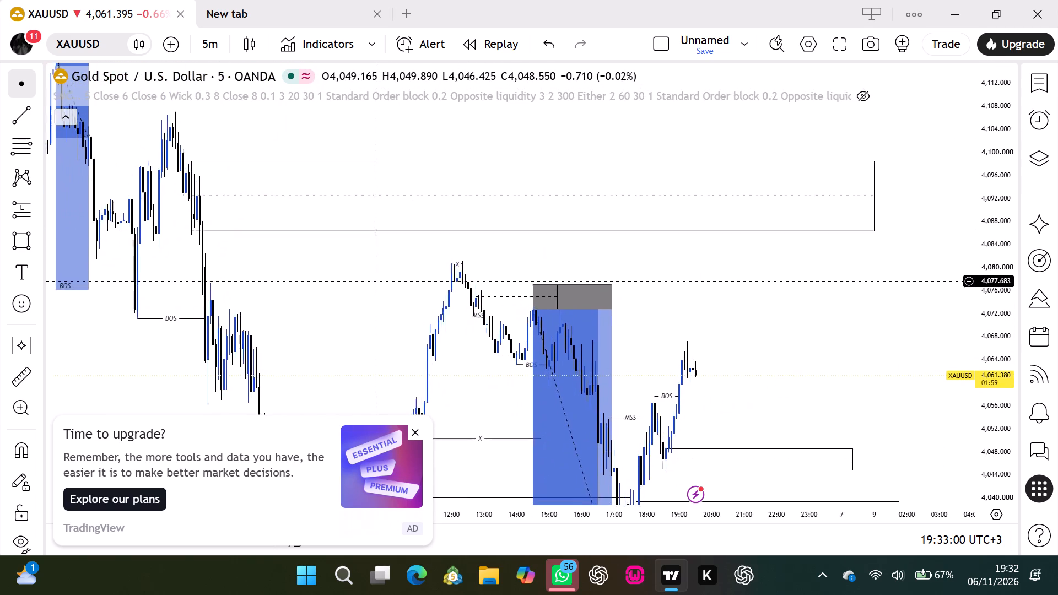
drag(375, 283, 371, 301)
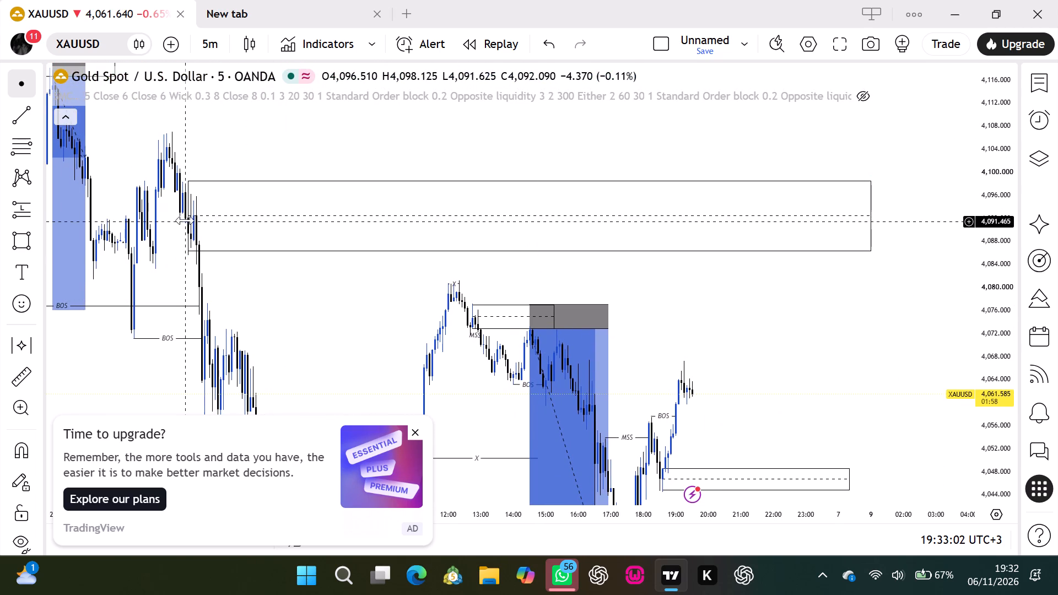
drag(187, 218, 194, 220)
drag(530, 180, 530, 184)
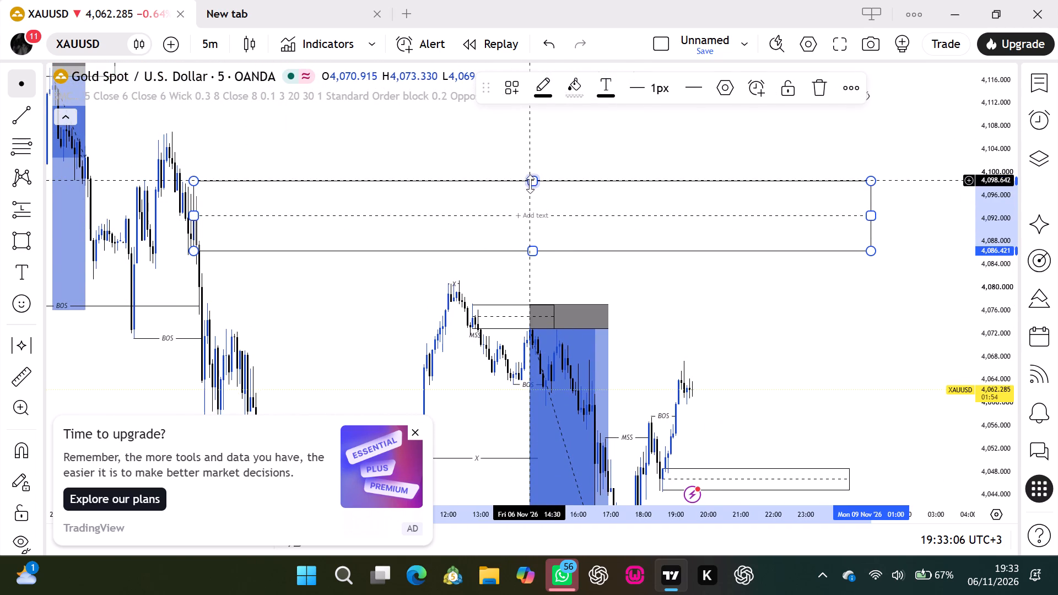
drag(530, 184, 536, 202)
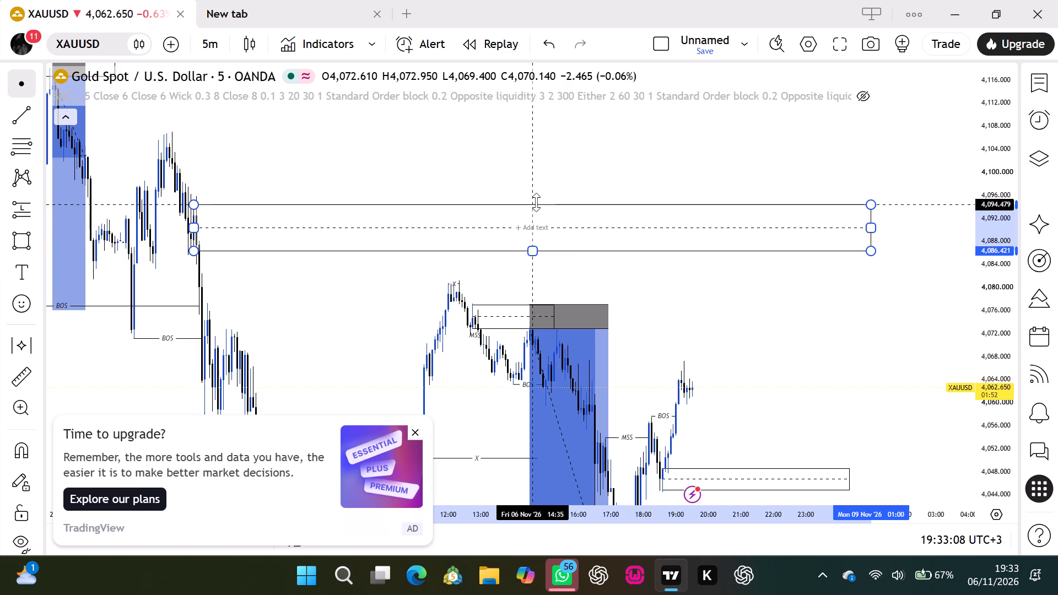
drag(536, 202, 536, 200)
click(408, 280)
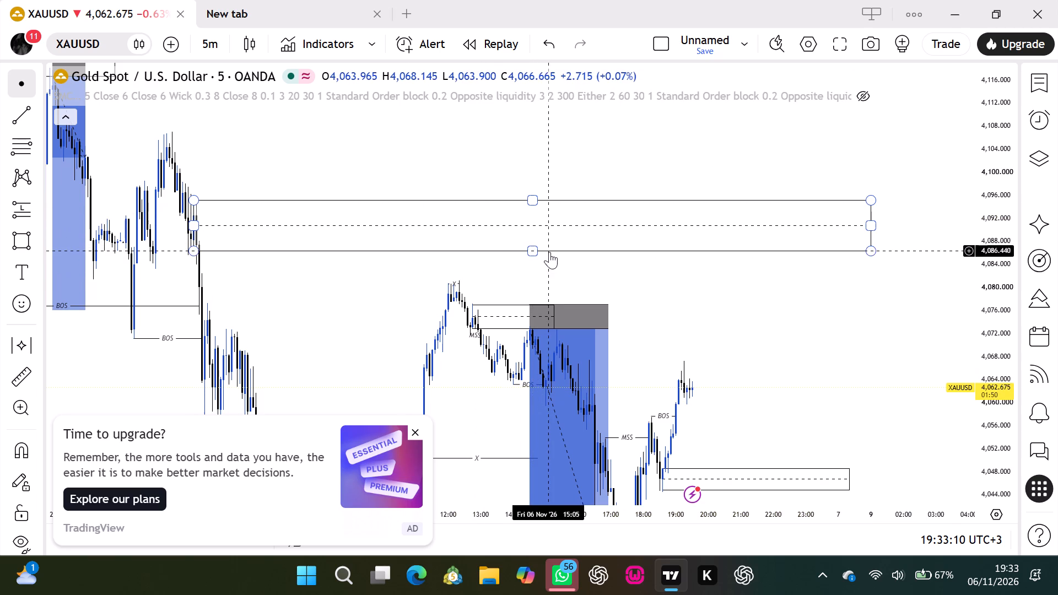
Raise the supply zone's bottom edge to about 4,088.0.
drag(528, 250, 535, 230)
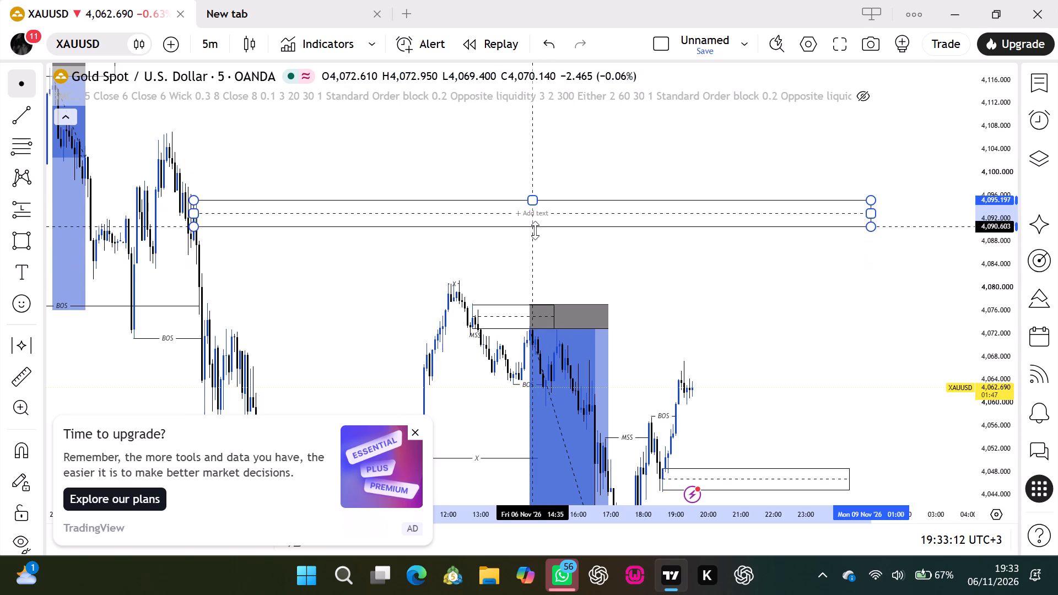
drag(535, 230, 538, 239)
click(387, 259)
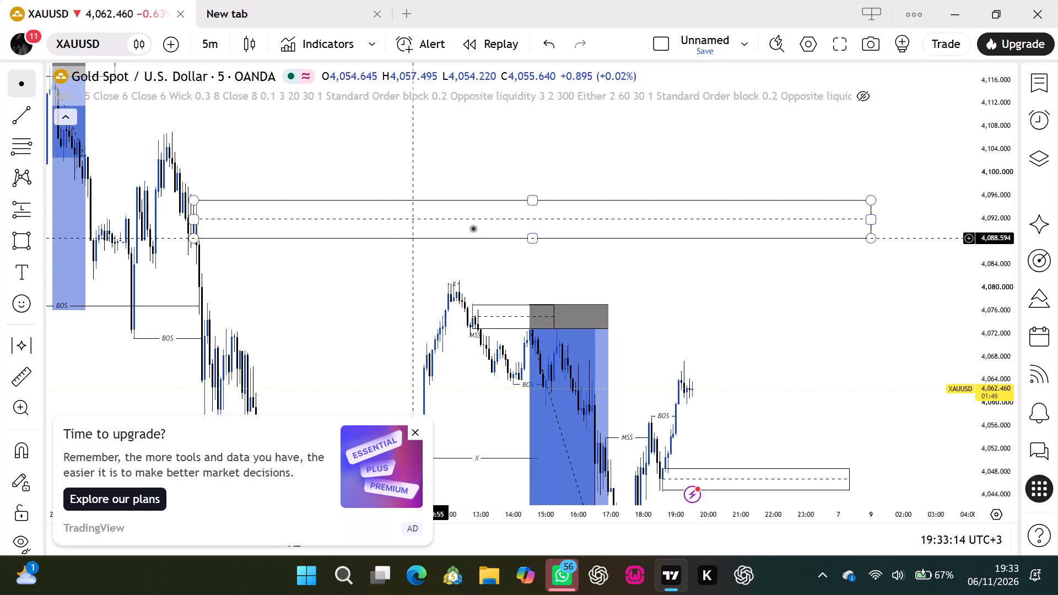
click(529, 240)
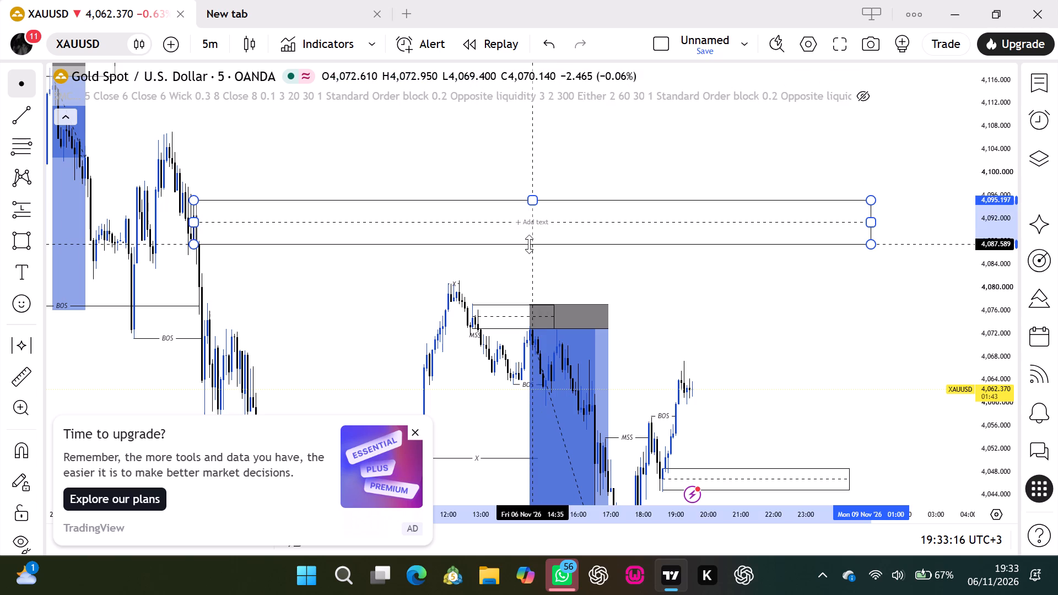
click(344, 278)
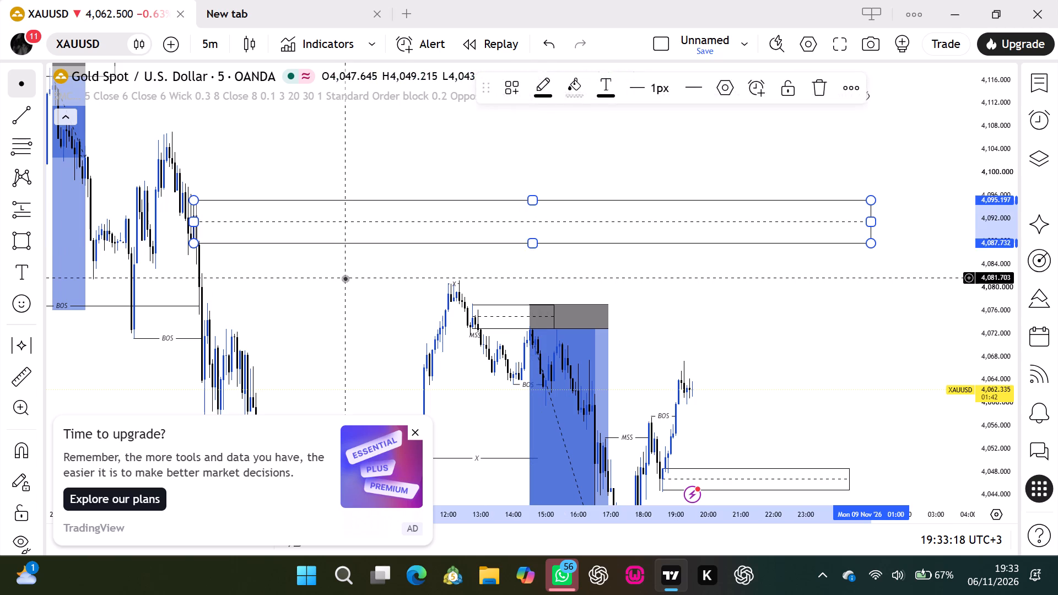
drag(533, 247, 532, 245)
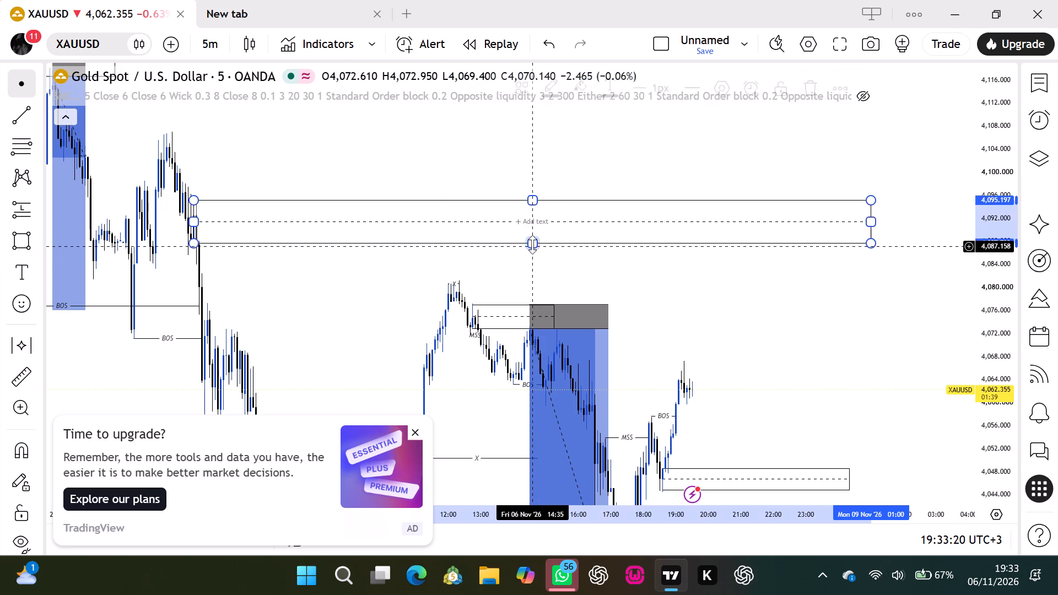
drag(532, 245, 536, 242)
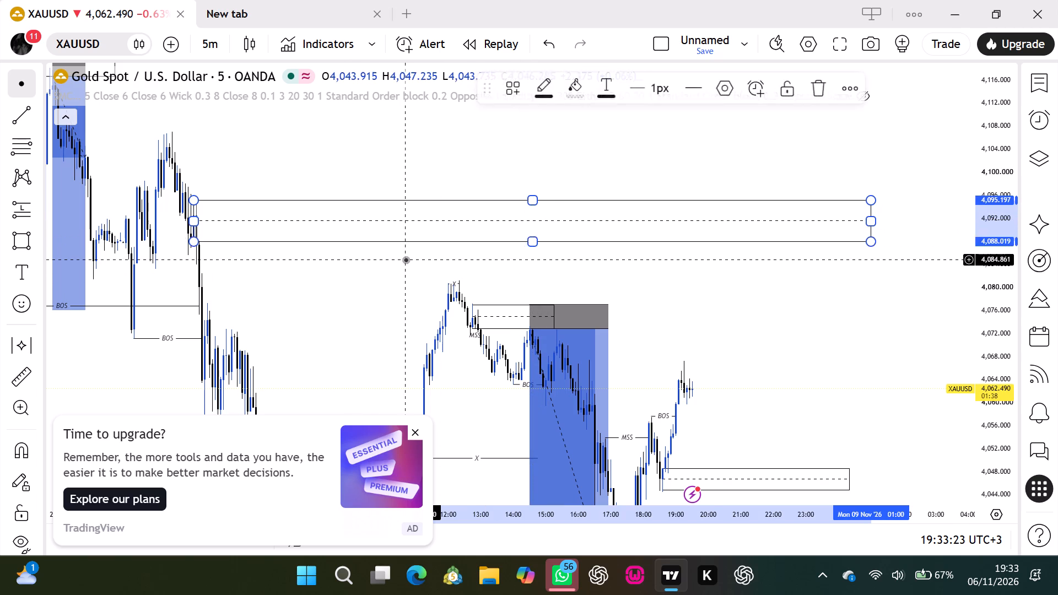
click(406, 259)
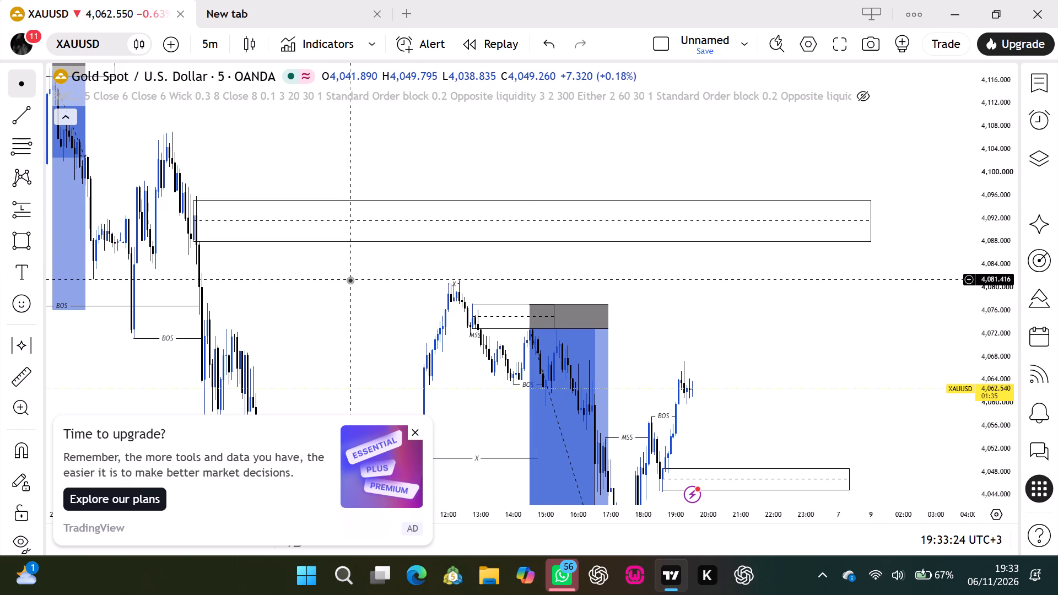
Dismiss the upgrade advertisement covering the chart.
drag(709, 294, 498, 209)
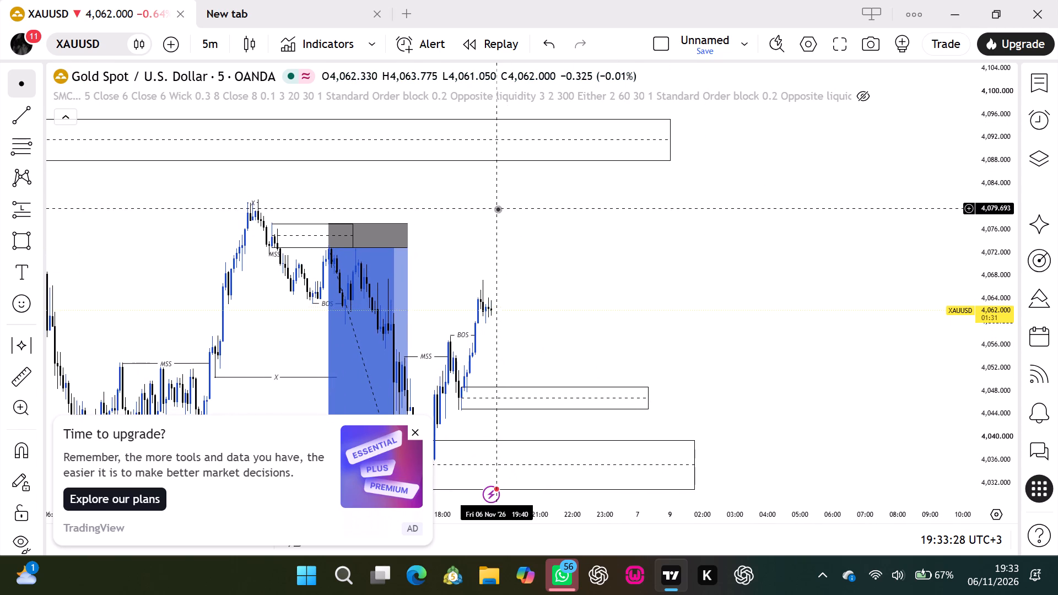
drag(554, 244, 638, 212)
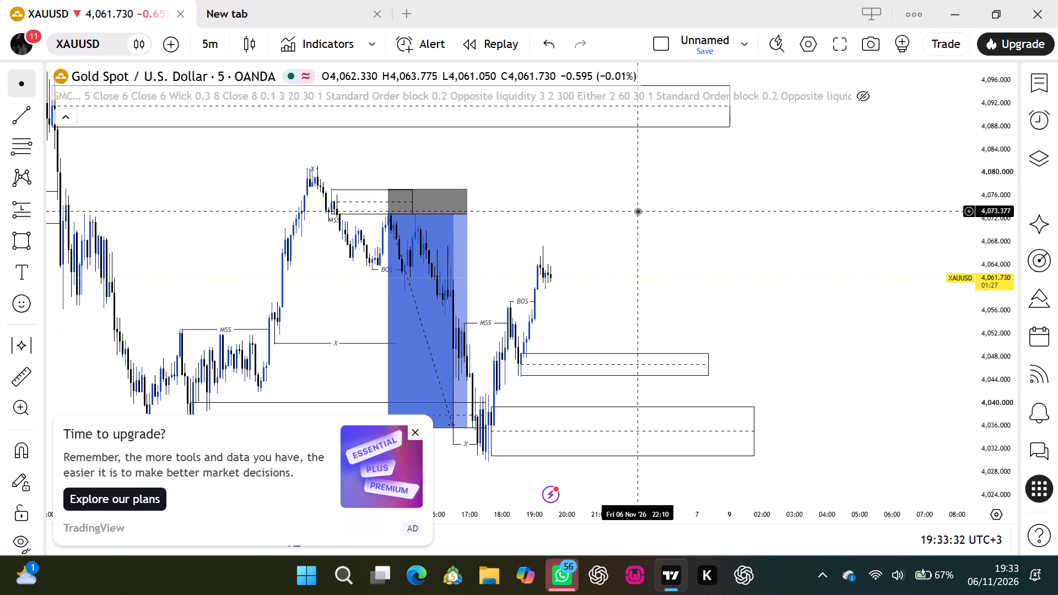
click(422, 433)
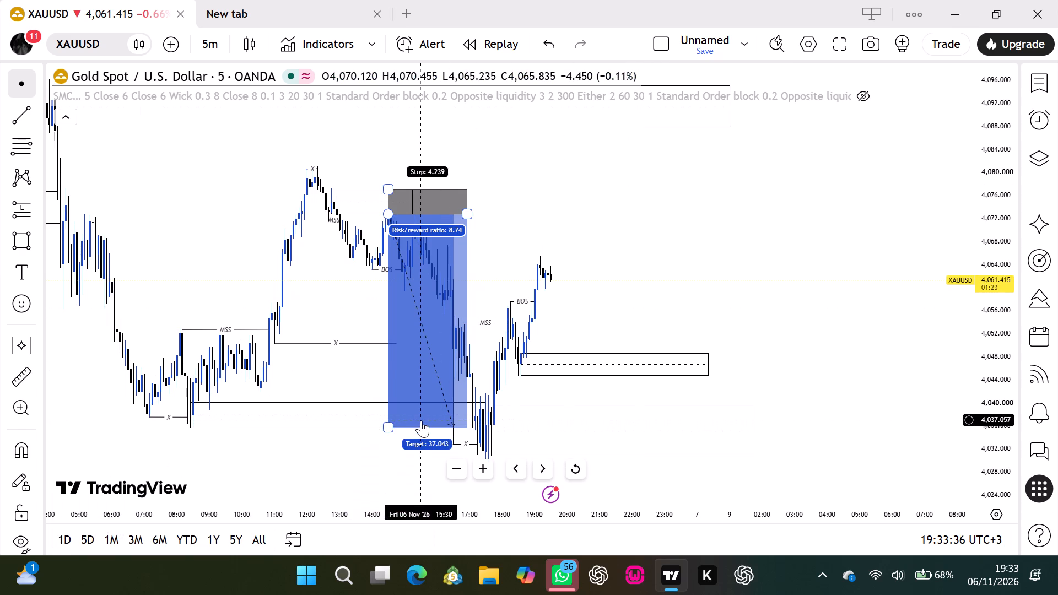